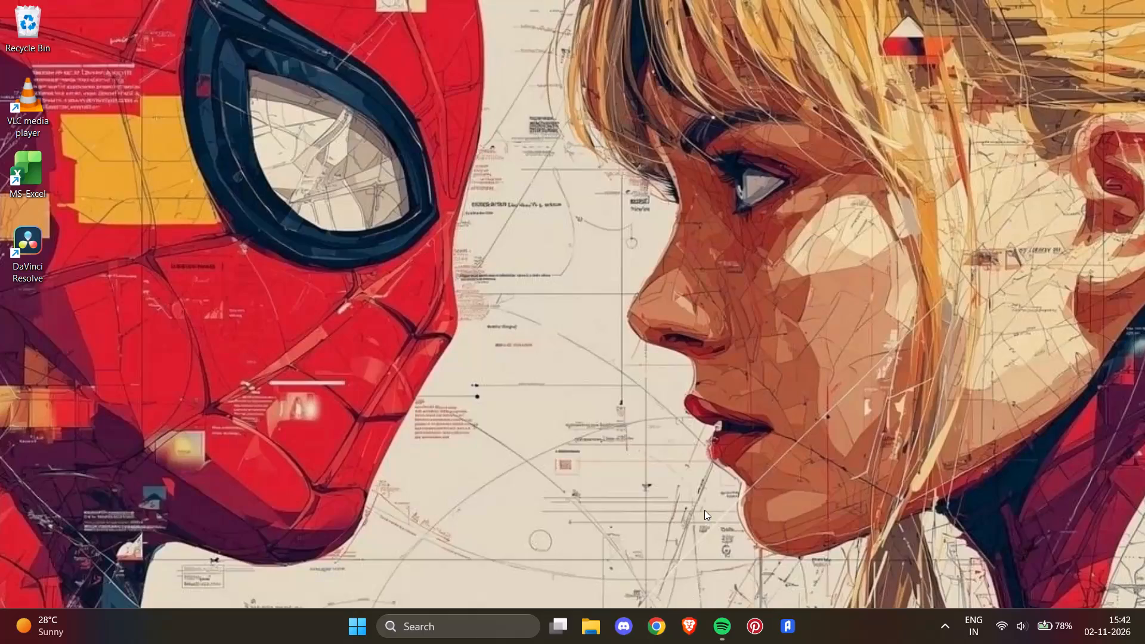
Launch Excel and open the recent Management Accounting workbook.
double_click(36, 168)
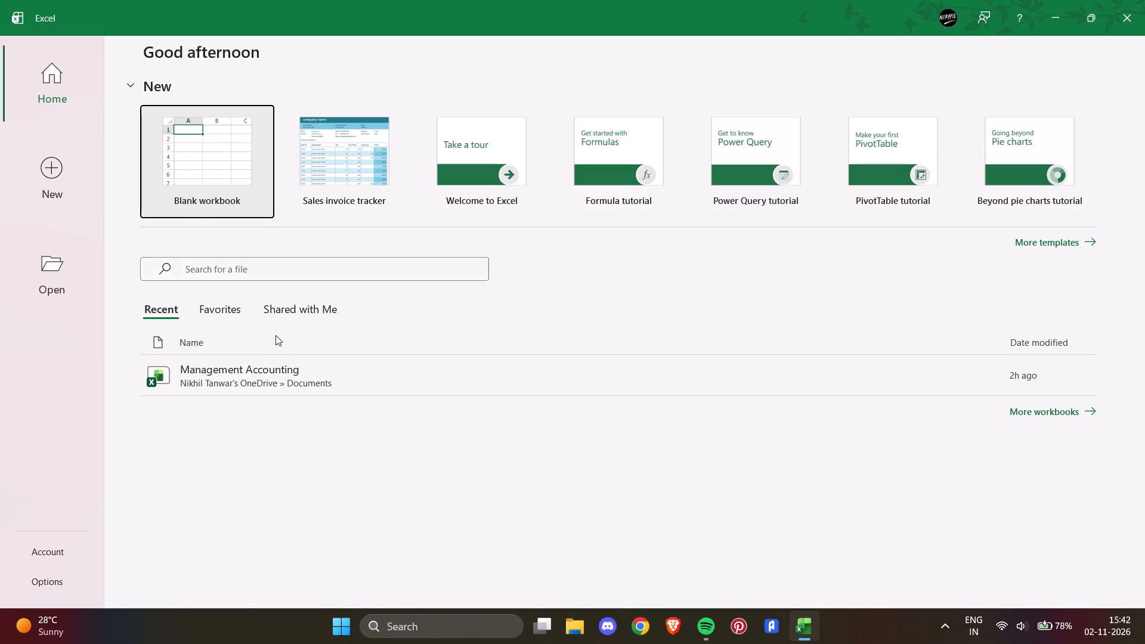
double_click(323, 388)
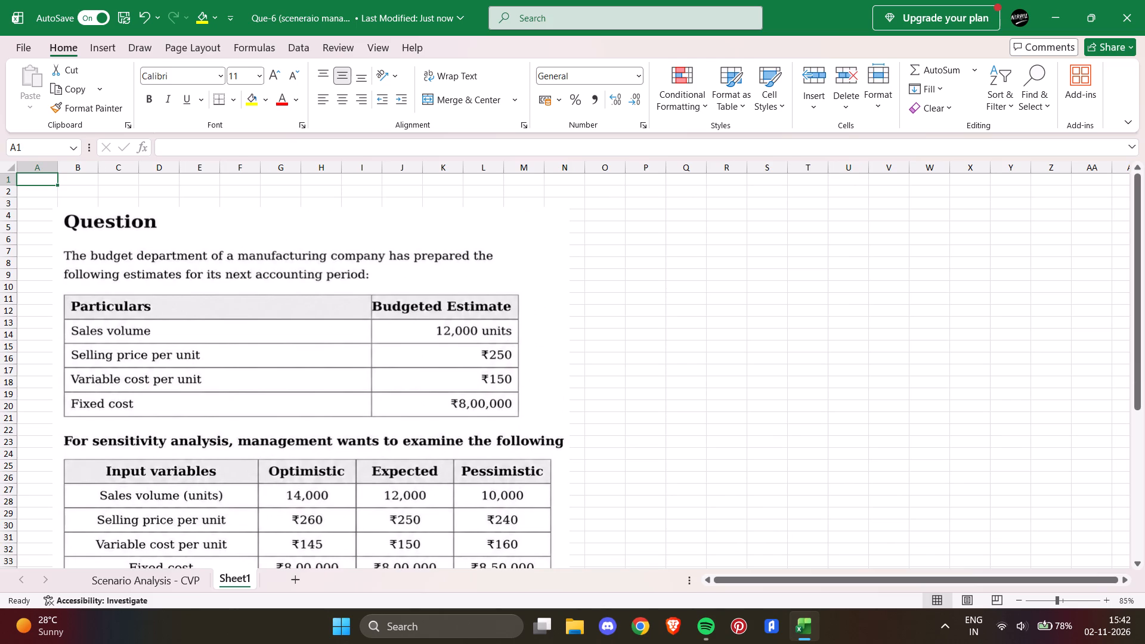
Enter the title "QUESTION-6 (Scenario Manager)" in cell D2 above the question picture.
left_click(165, 194)
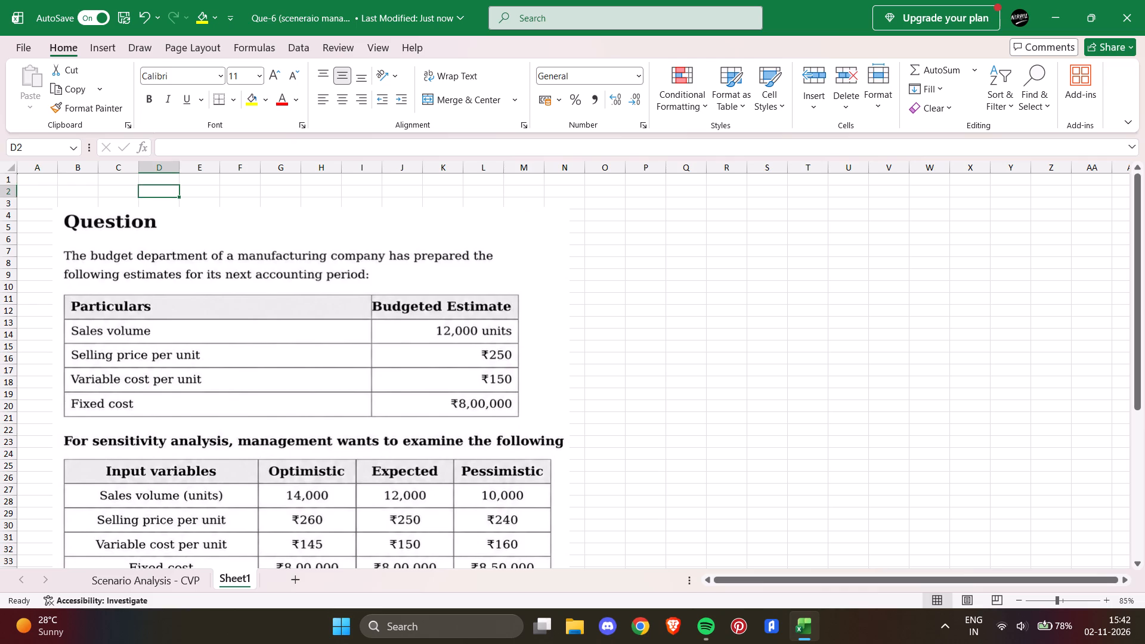
type("QUE")
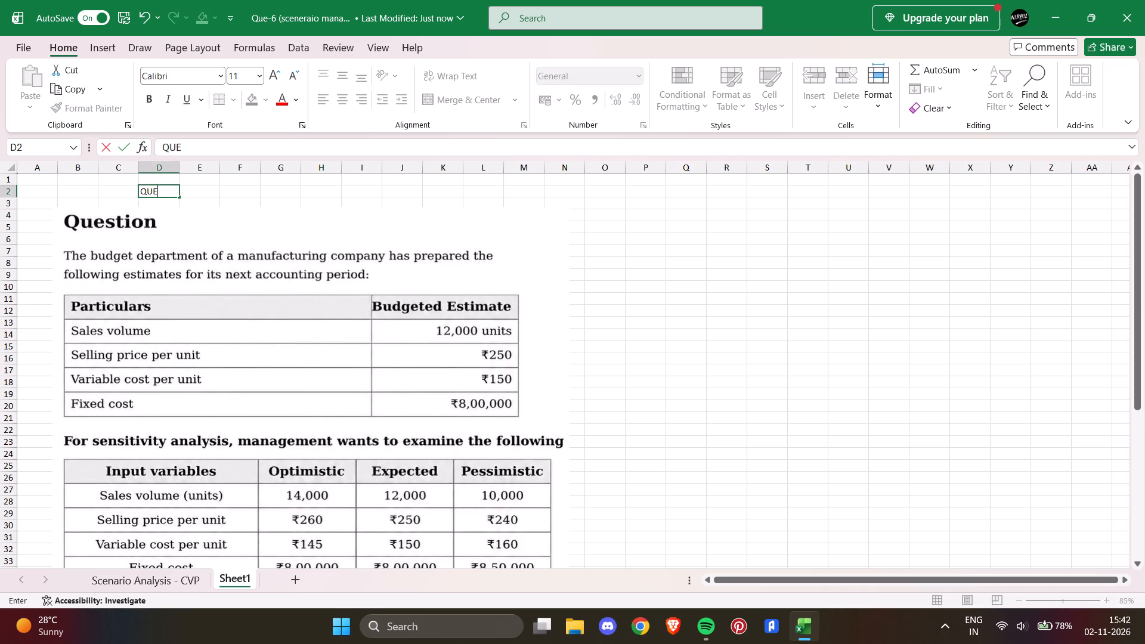
type("STION")
type("-6")
key("space")
key("shift+parenleft")
key("c")
type("enario")
key("space")
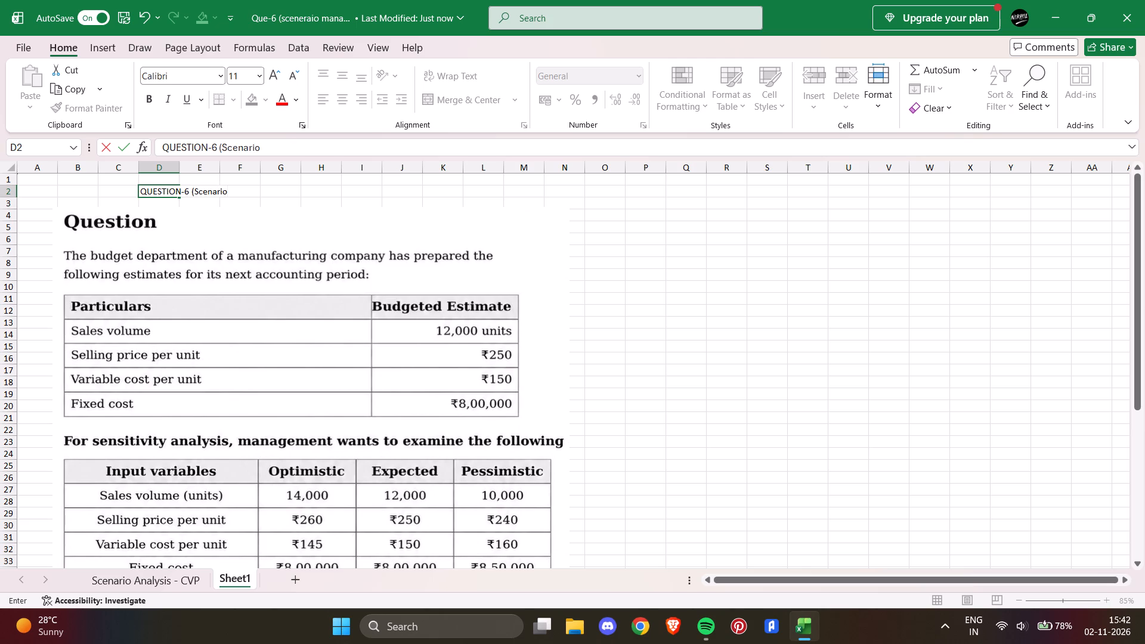
key("comma")
key("BackSpace")
type("anager")
key("shift+parenright")
key("Return")
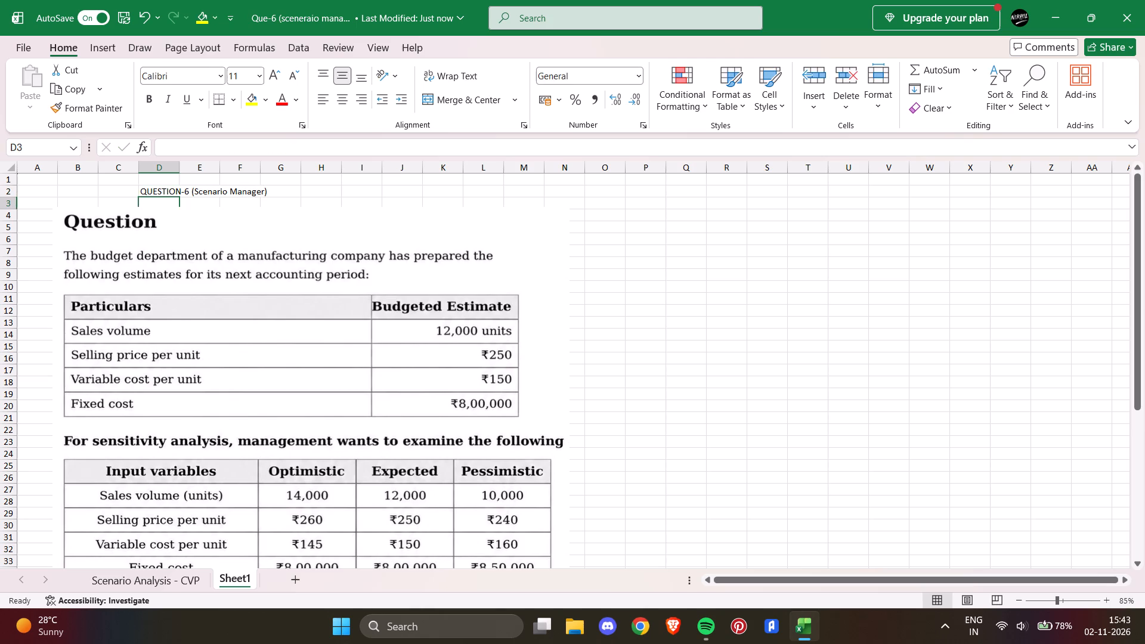
Format the title across D2:G2 with a red fill, merged and centred cells, and bold text.
left_click(150, 191)
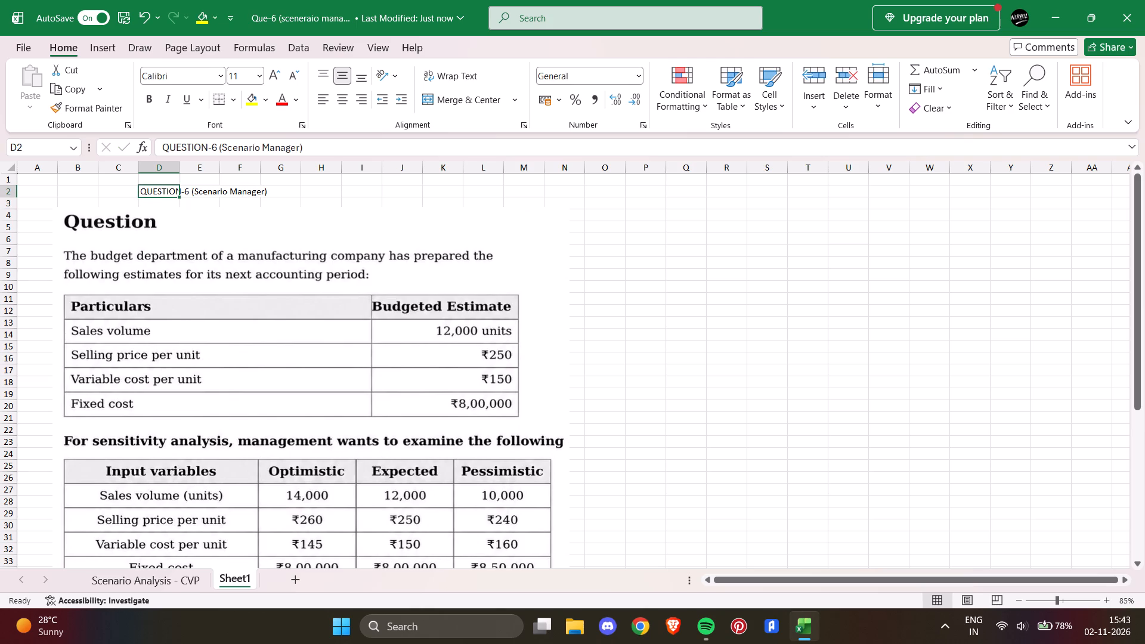
left_click_drag(154, 193, 276, 192)
left_click(268, 97)
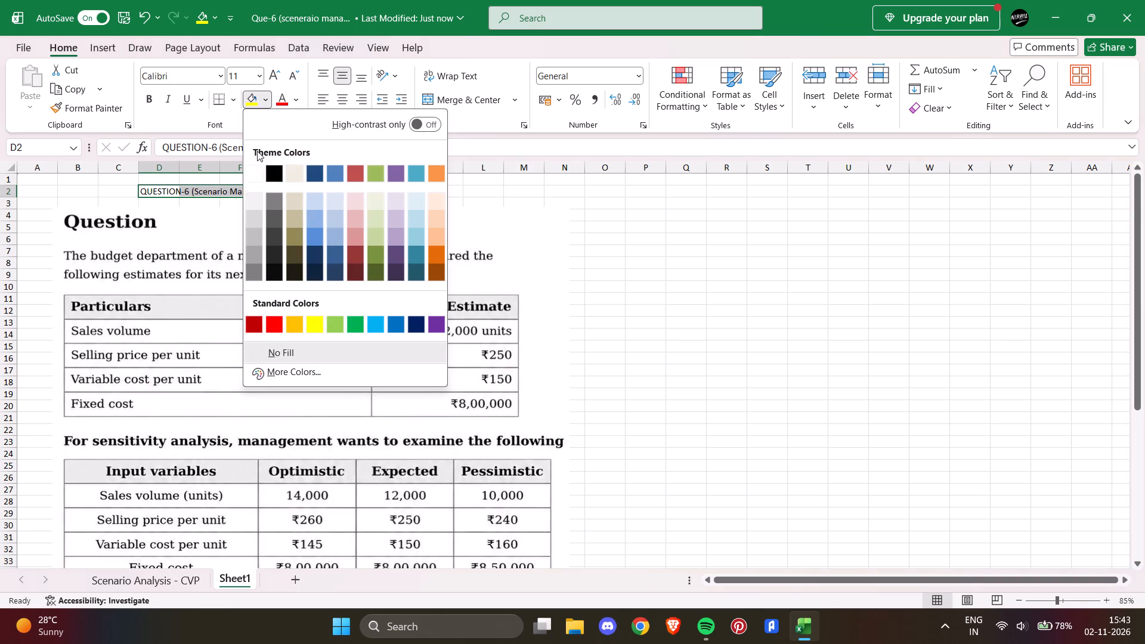
left_click(274, 326)
left_click(464, 98)
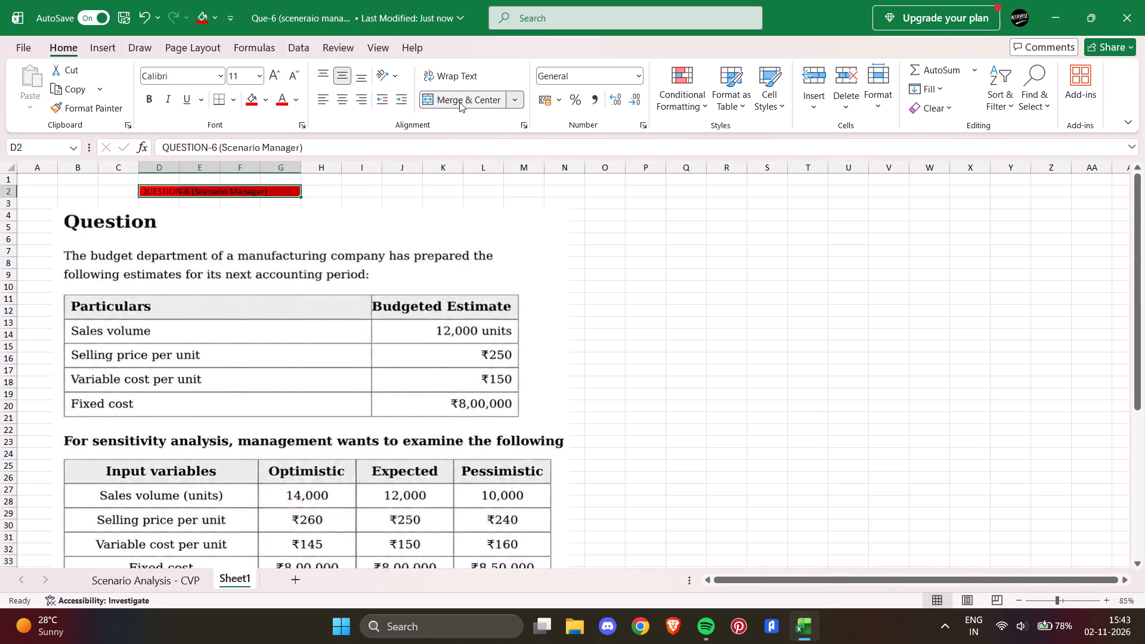
left_click(154, 103)
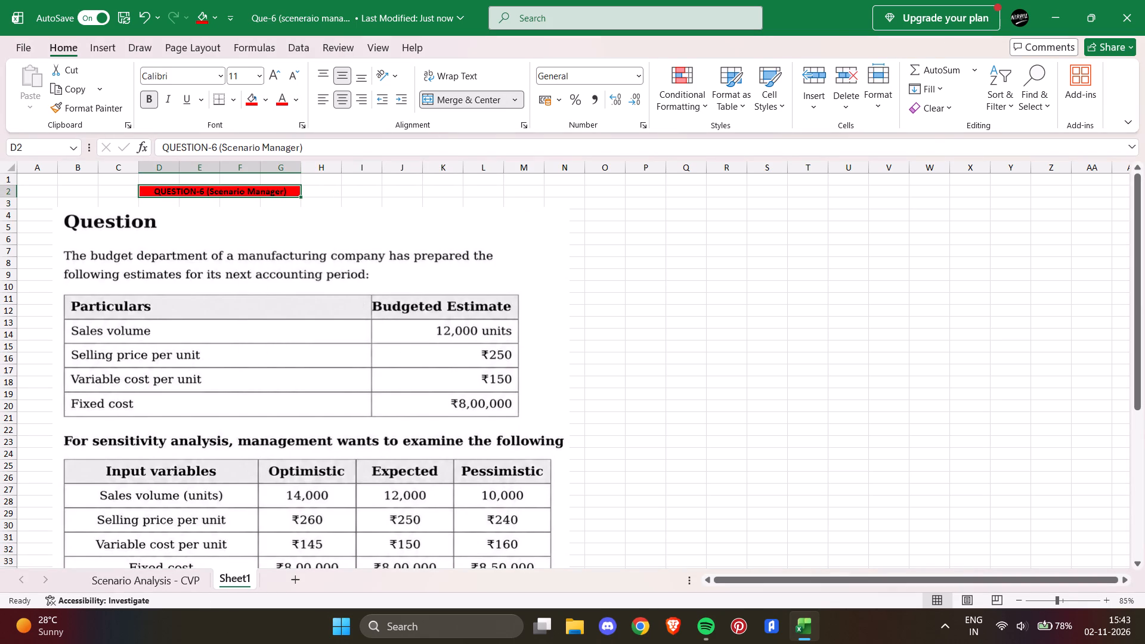
left_click(655, 264)
Move the question picture so it starts at column A, around row 4, just below the title.
left_click_drag(340, 355, 273, 358)
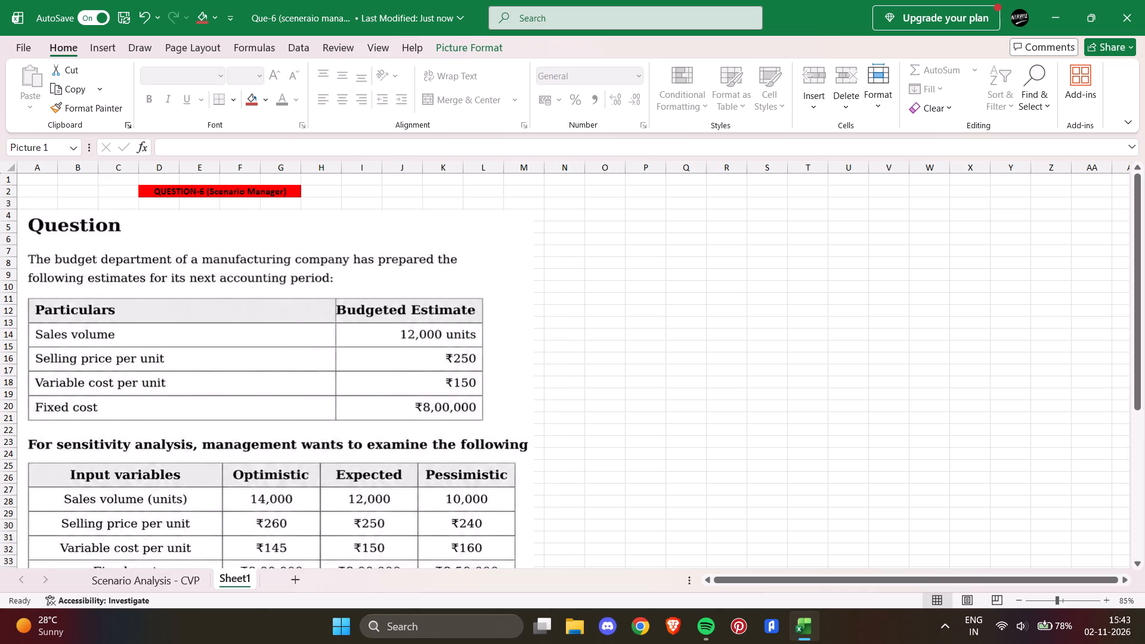
left_click_drag(273, 358, 258, 351)
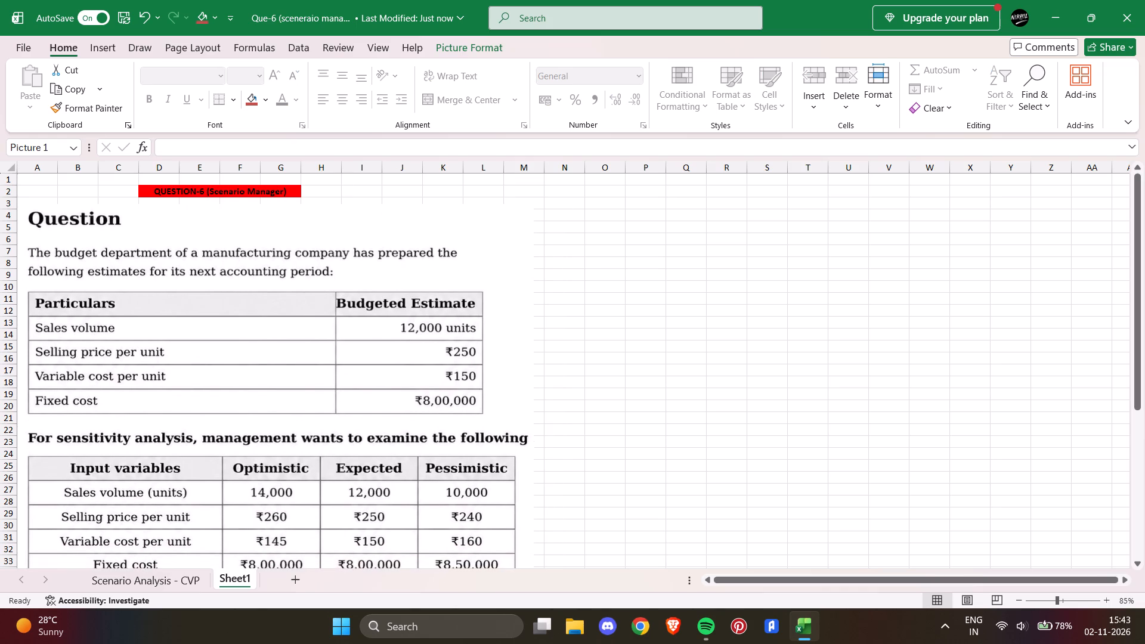
left_click_drag(258, 351, 252, 357)
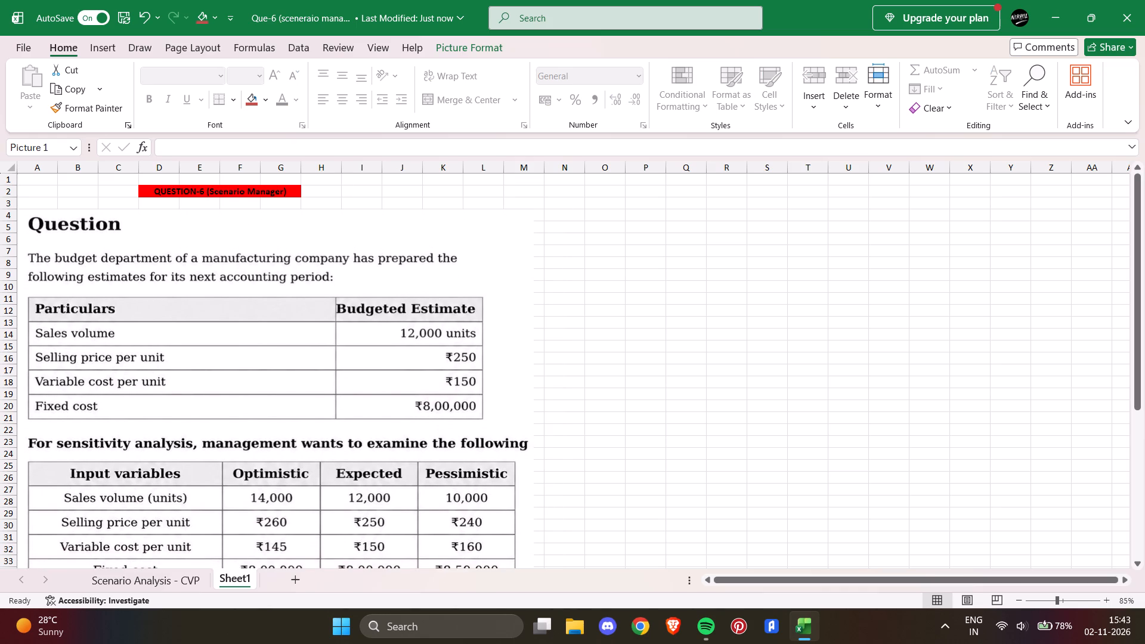
left_click_drag(252, 357, 250, 360)
left_click_drag(250, 358, 246, 351)
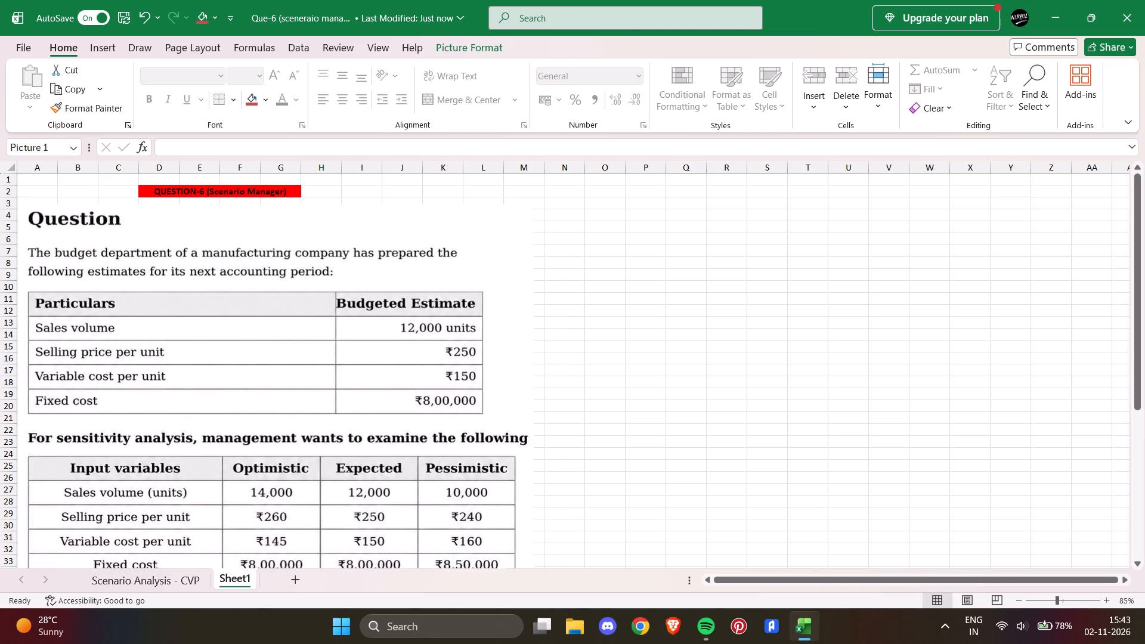
left_click_drag(246, 351, 242, 355)
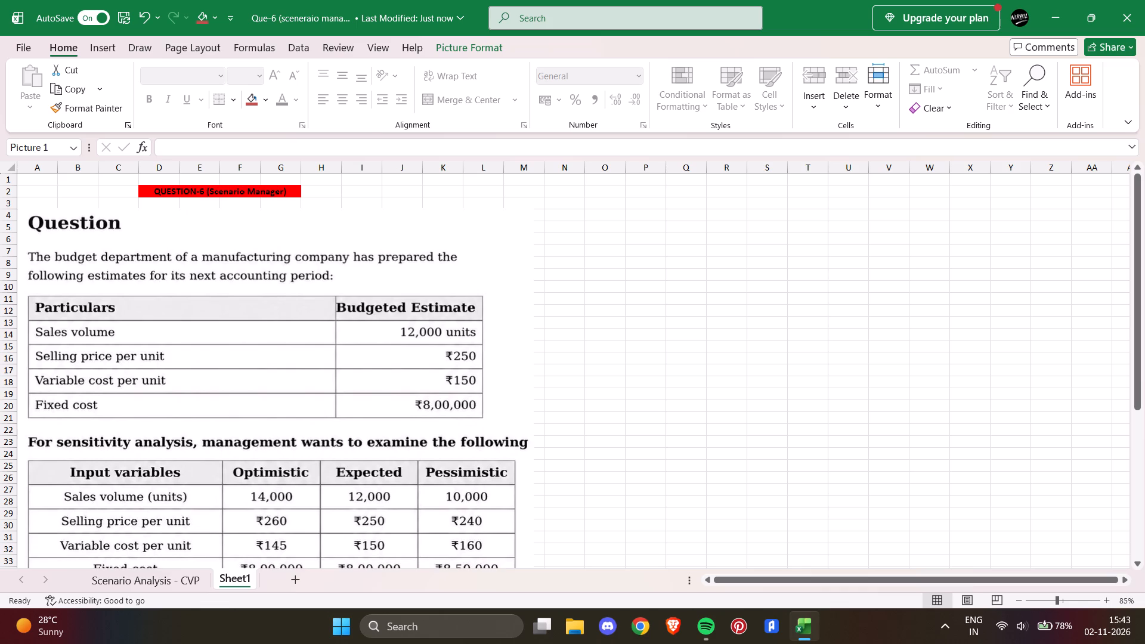
left_click_drag(242, 355, 236, 354)
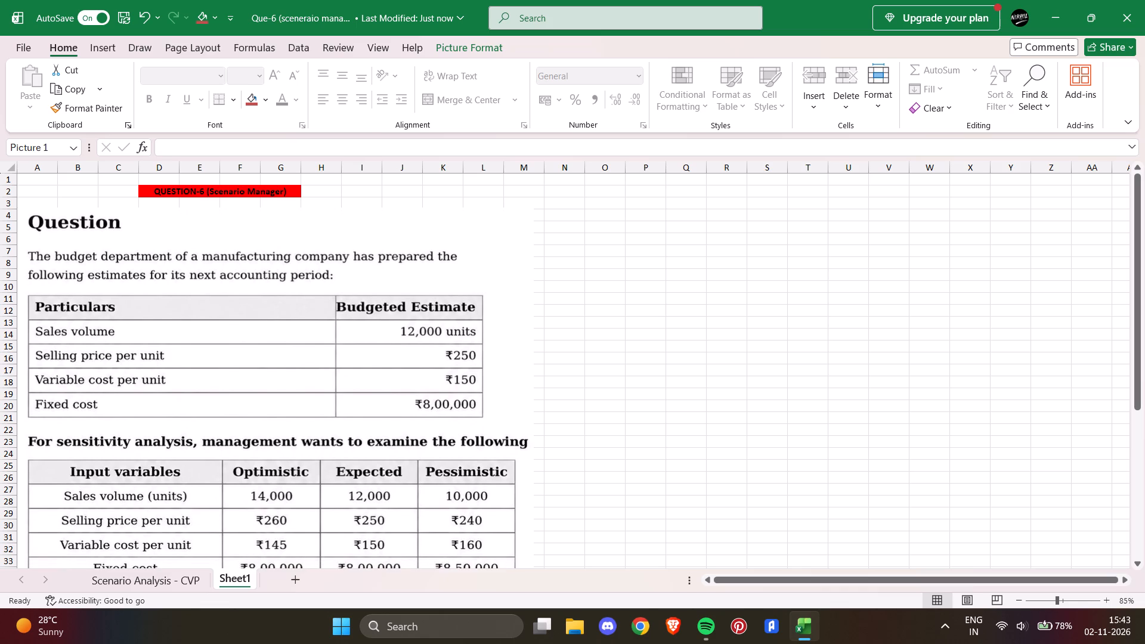
left_click_drag(236, 354, 235, 357)
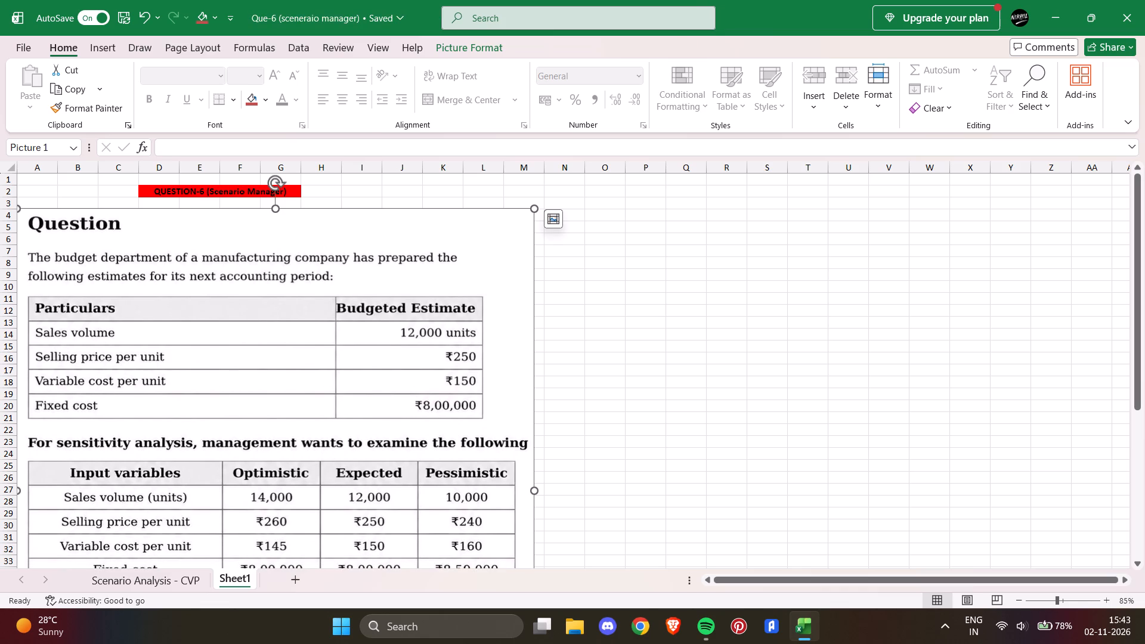
Narrow the question picture so its width ends at about the edge of column J.
scroll(459, 328, "down", 1)
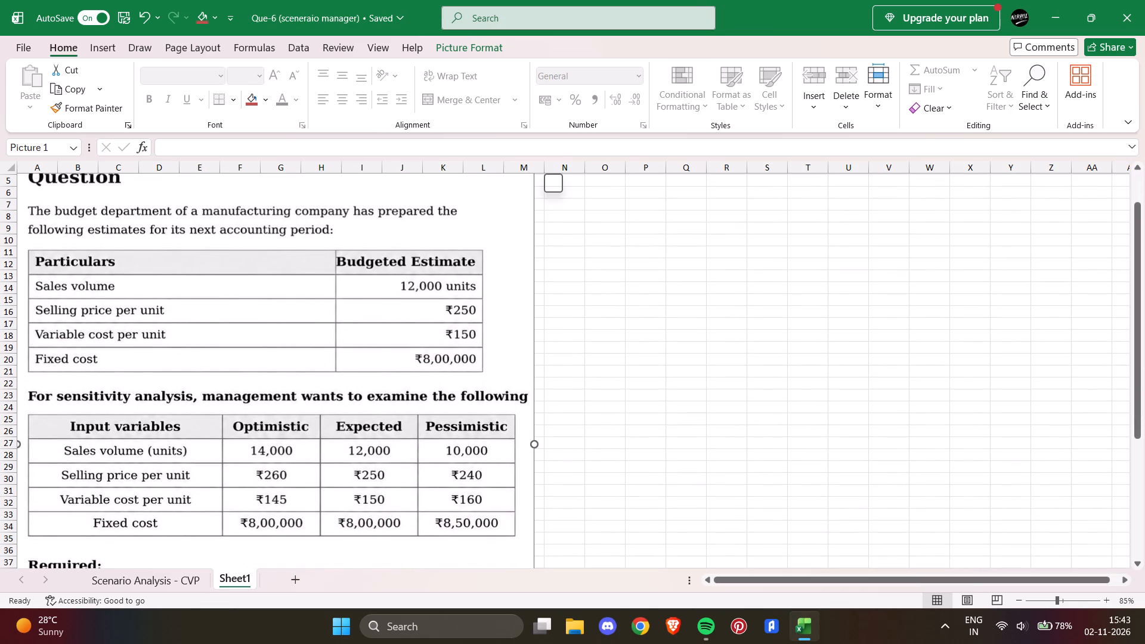
scroll(475, 304, "up", 2)
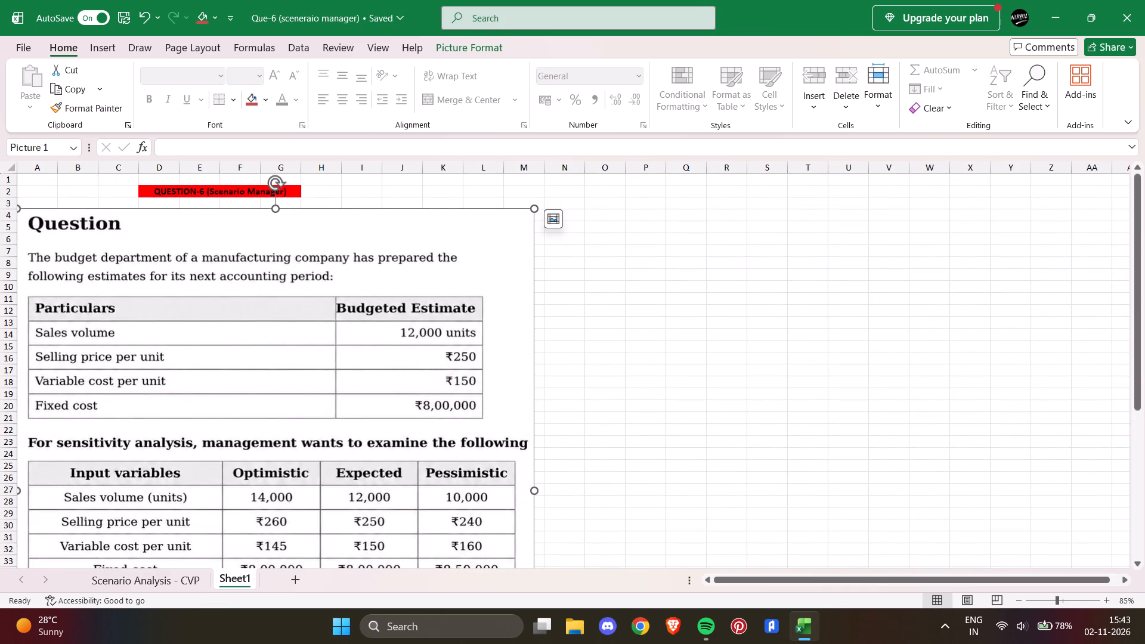
left_click_drag(537, 495, 489, 499)
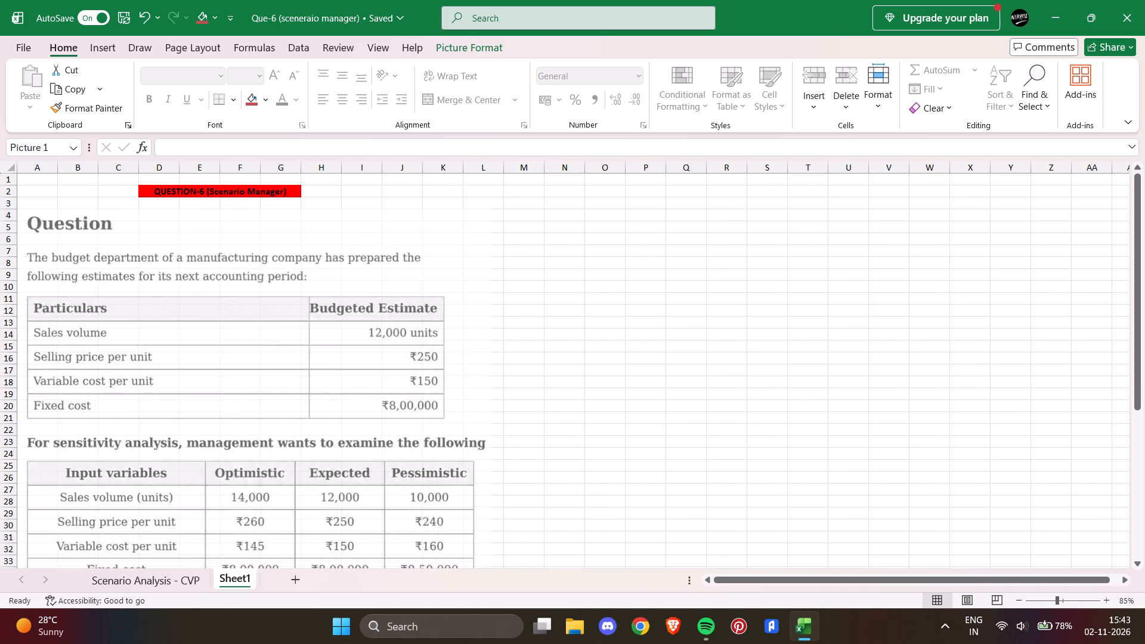
left_click_drag(489, 499, 458, 441)
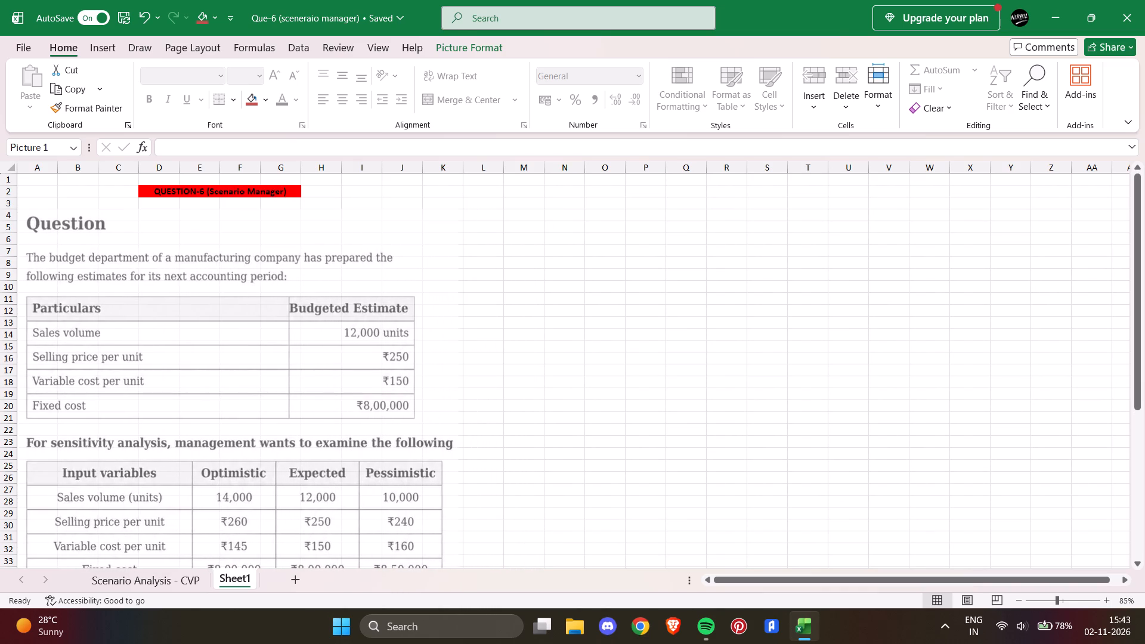
left_click_drag(458, 441, 425, 462)
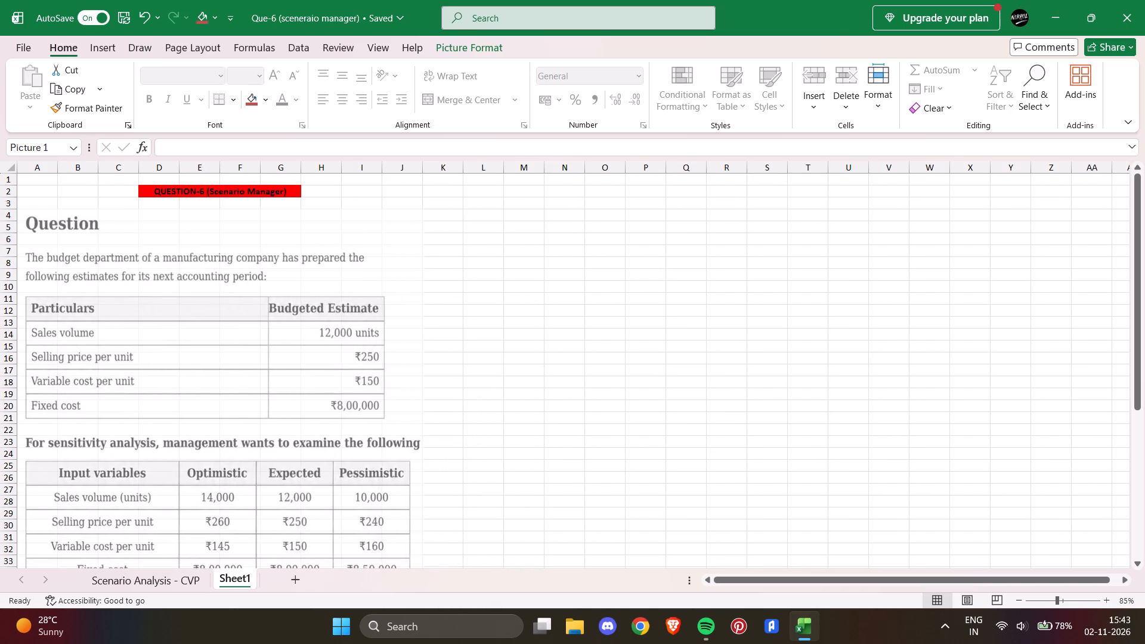
left_click_drag(425, 462, 424, 470)
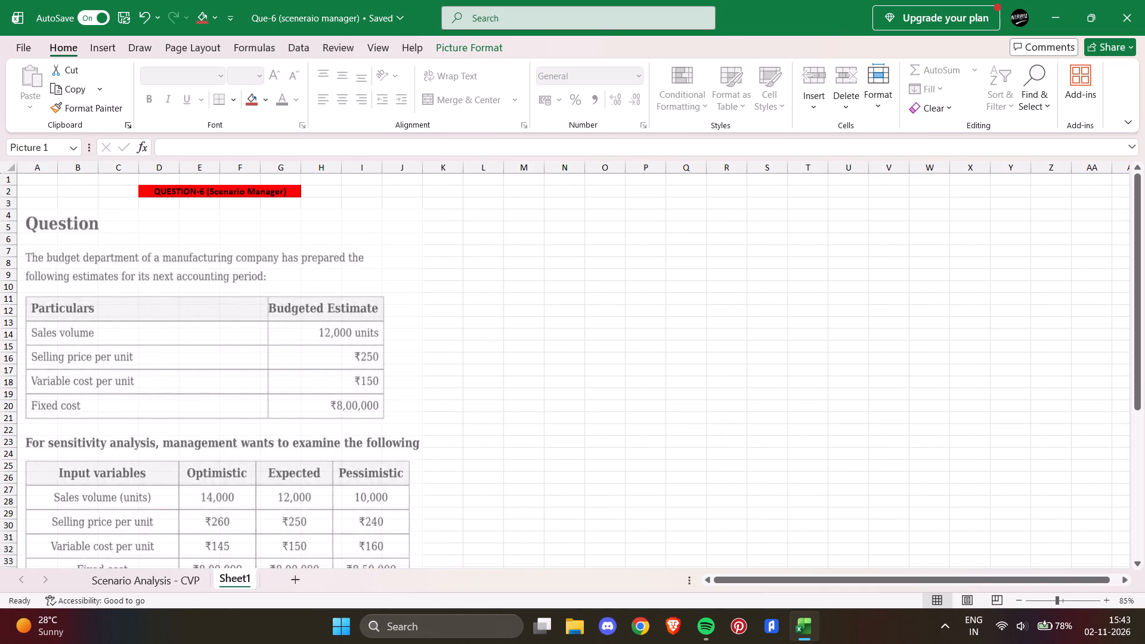
left_click_drag(424, 470, 423, 462)
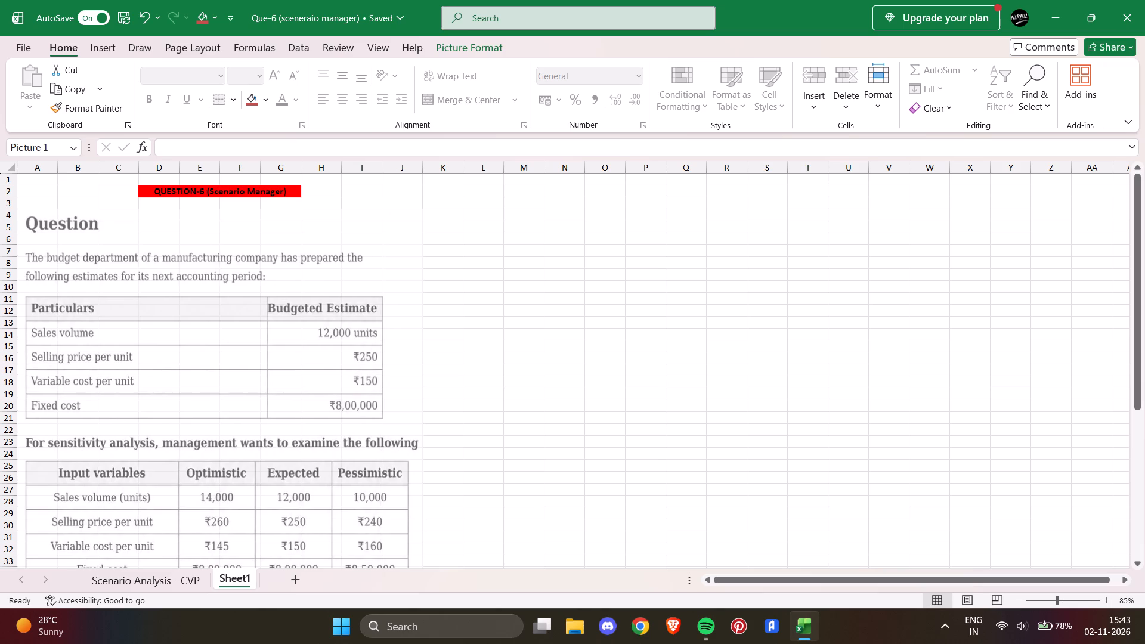
left_click_drag(423, 462, 421, 459)
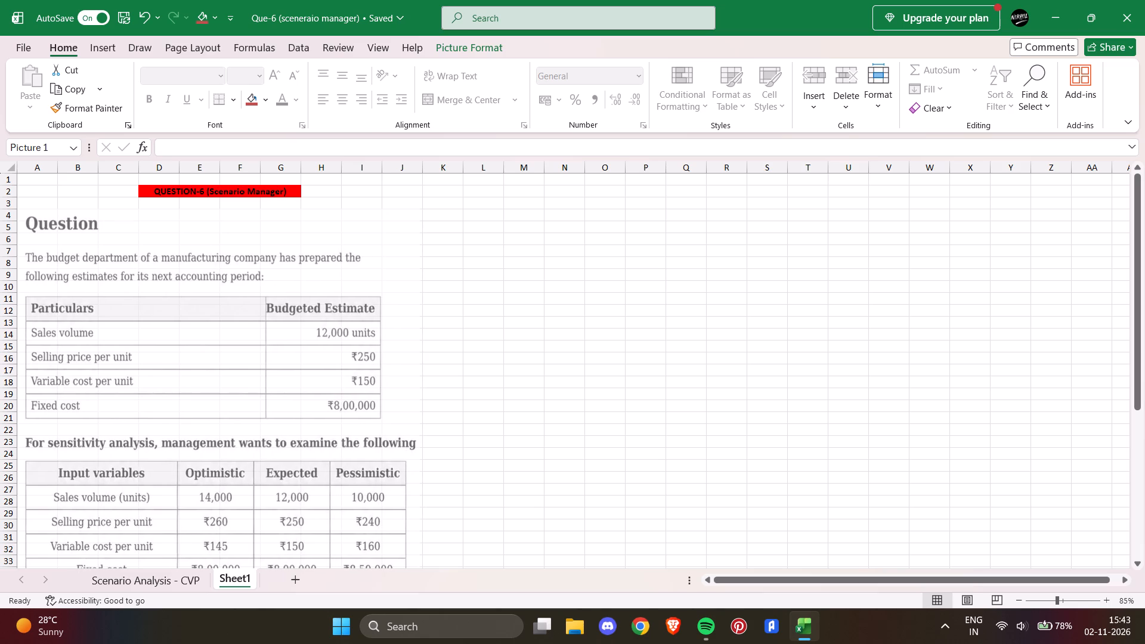
left_click_drag(421, 459, 422, 462)
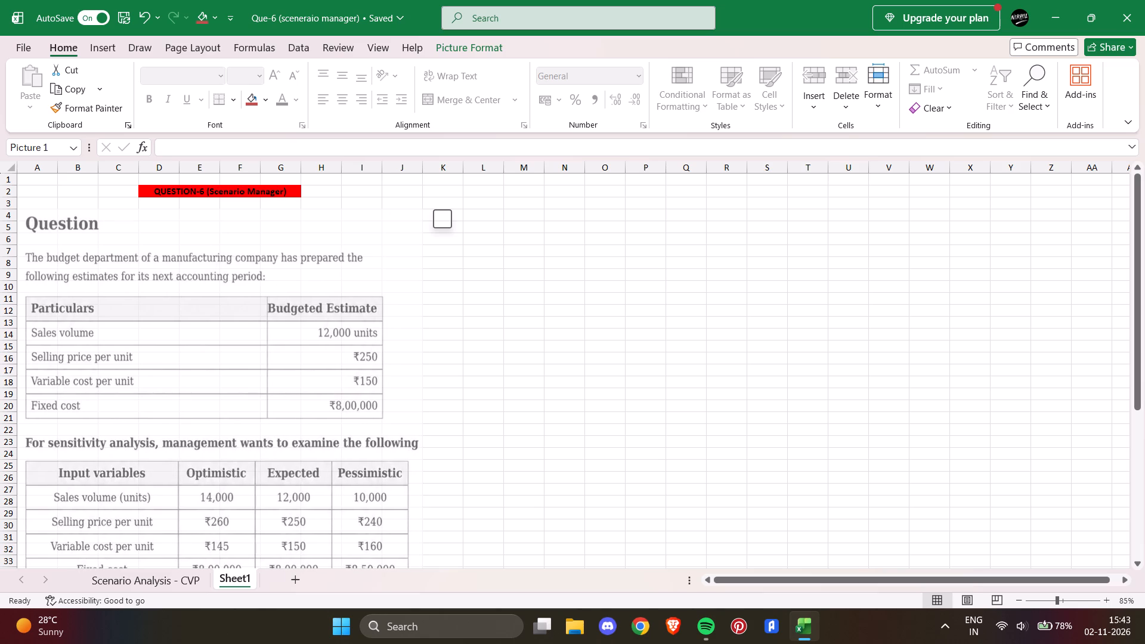
Shorten the question picture so its bottom edge ends at about row 35, keeping its top just below the title.
scroll(411, 452, "down", 2)
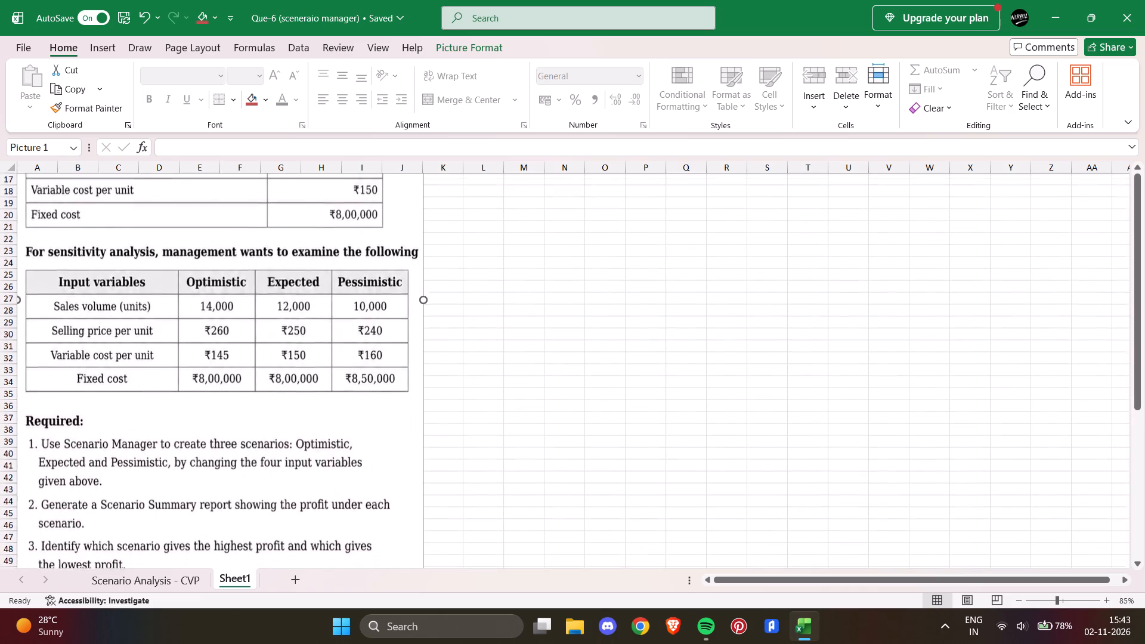
scroll(344, 467, "down", 2)
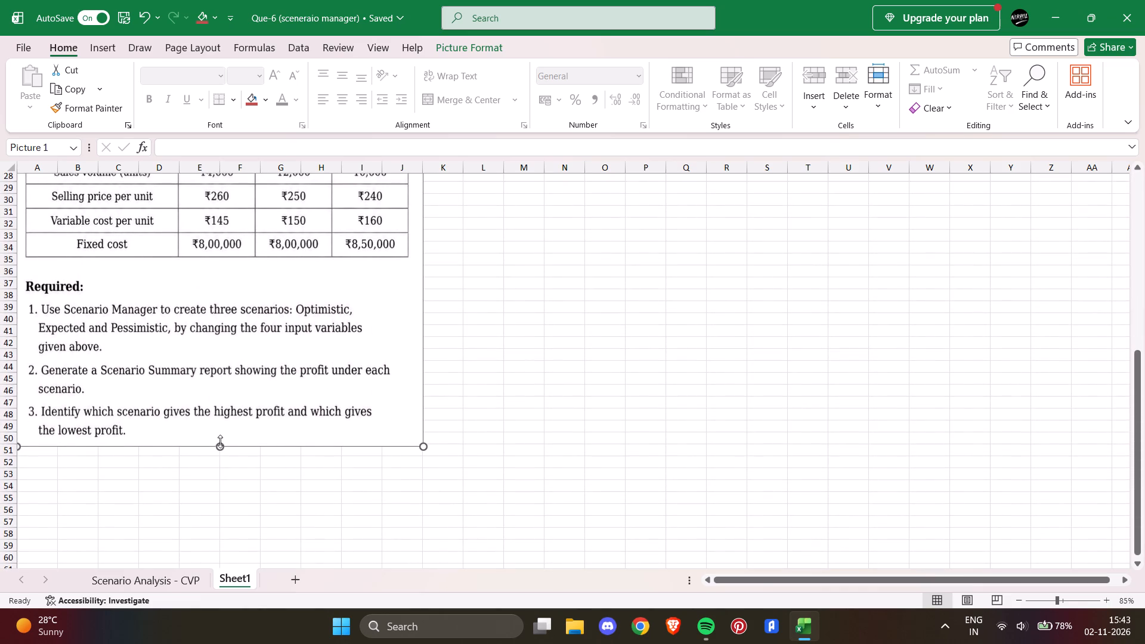
left_click_drag(220, 453, 205, 275)
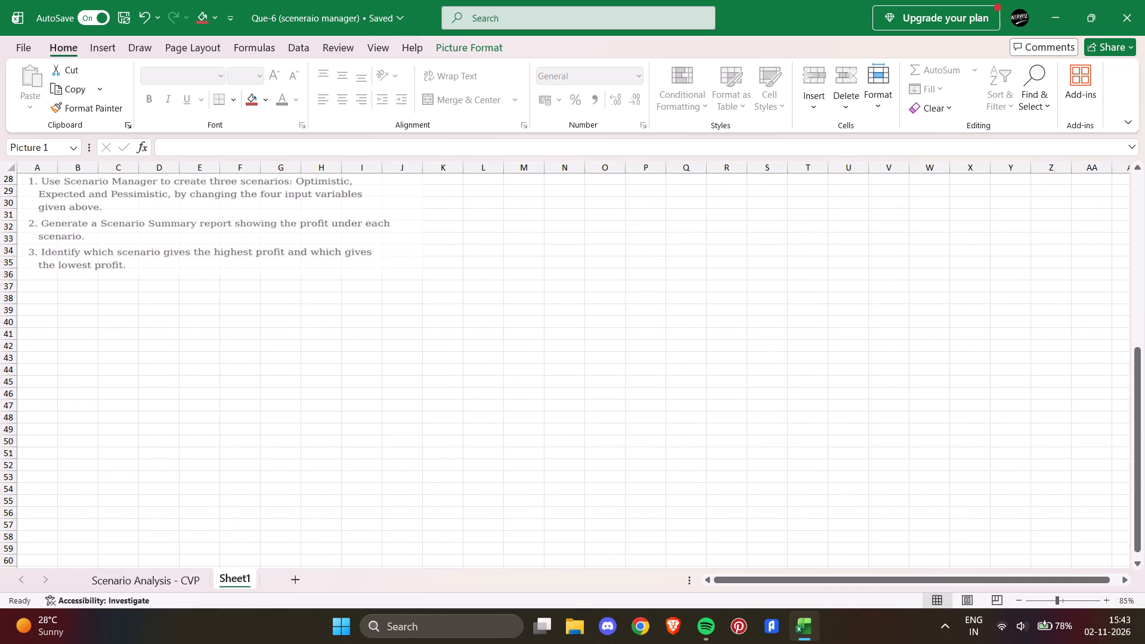
left_click_drag(205, 275, 221, 279)
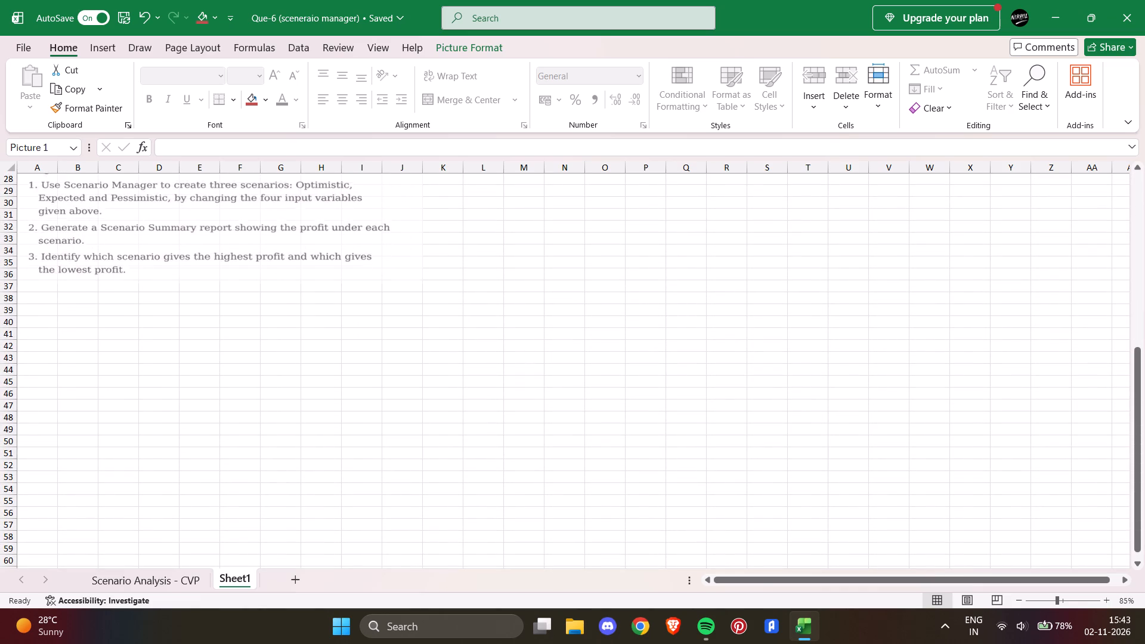
left_click_drag(221, 279, 218, 268)
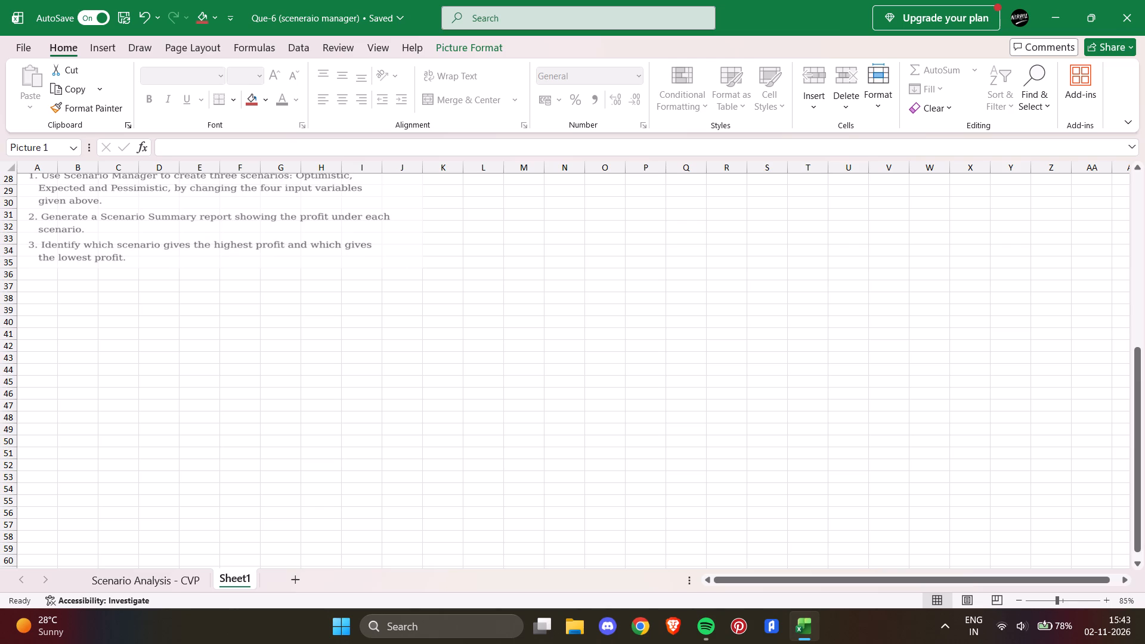
left_click_drag(218, 268, 220, 268)
scroll(220, 268, "up", 1)
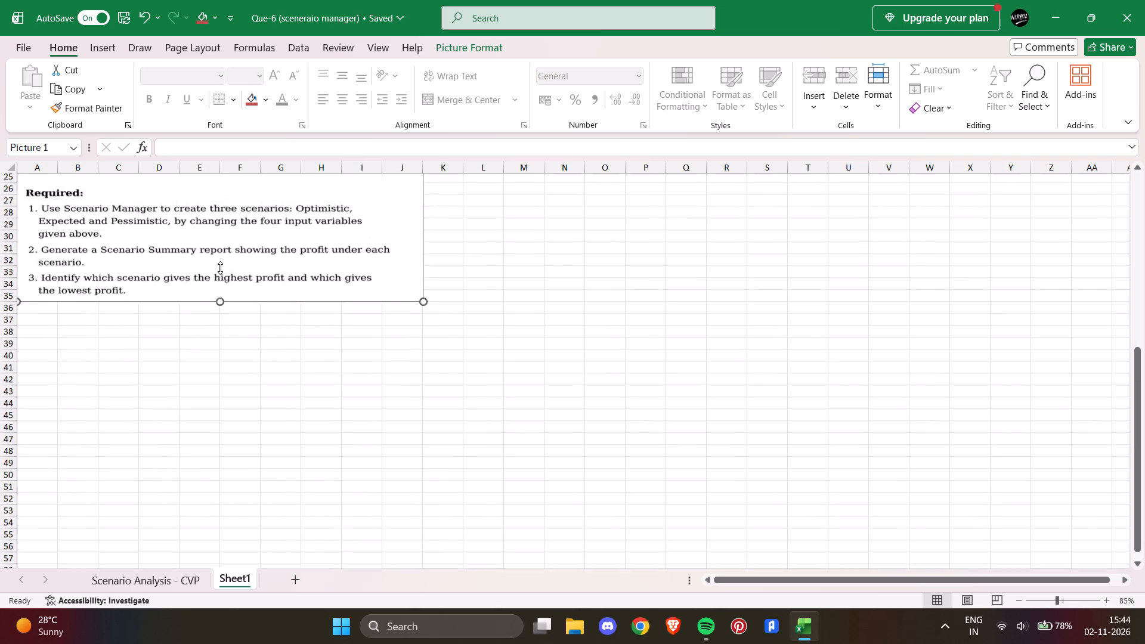
scroll(220, 268, "up", 1)
scroll(525, 323, "up", 1)
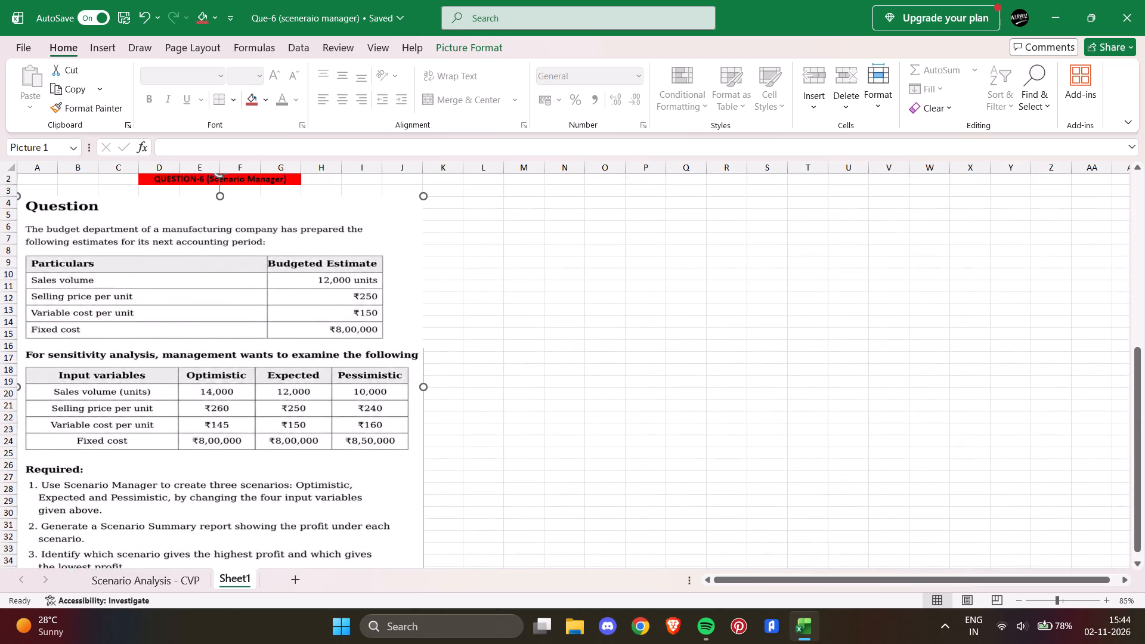
scroll(527, 321, "up", 2)
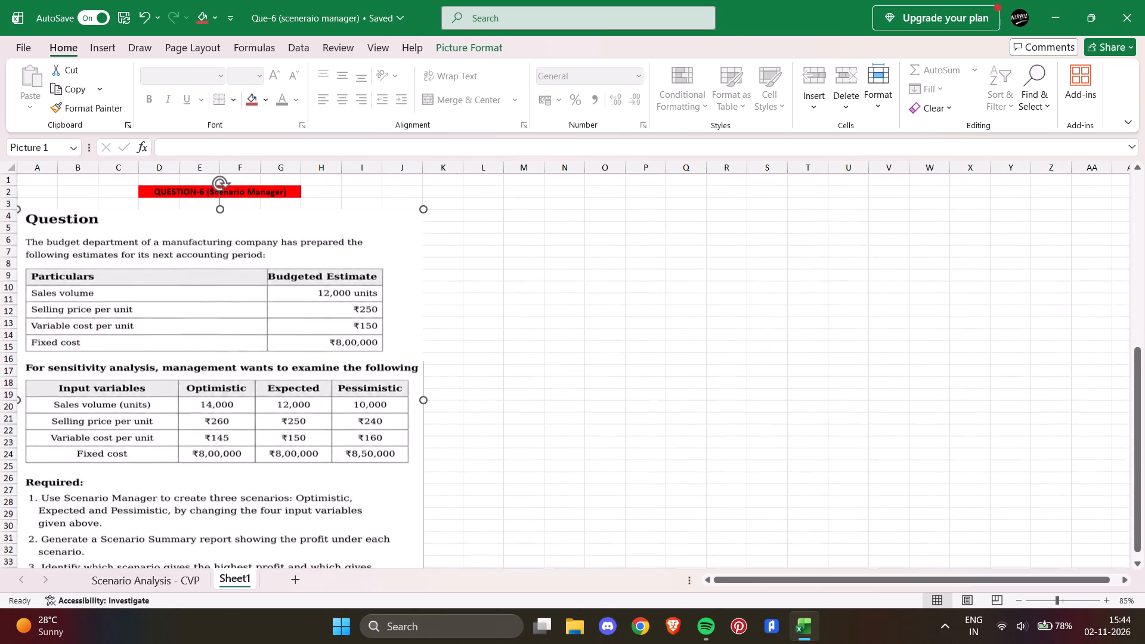
left_click(621, 345)
Widen the question picture so its width ends at about the edge of column K.
scroll(793, 351, "down", 1)
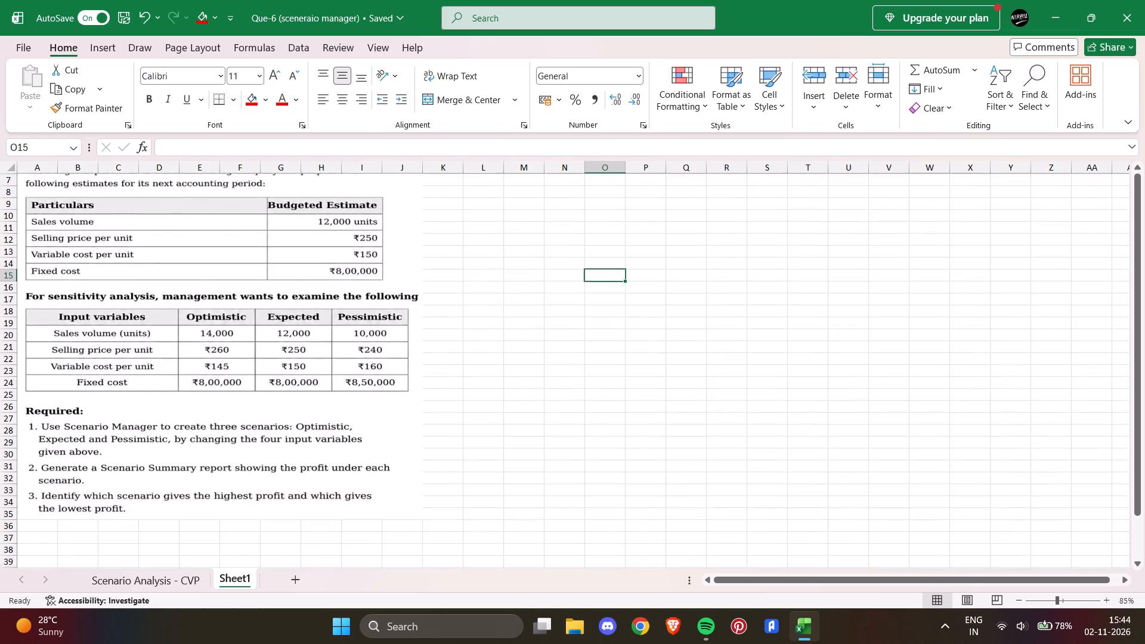
scroll(793, 351, "down", 1)
scroll(793, 351, "up", 2)
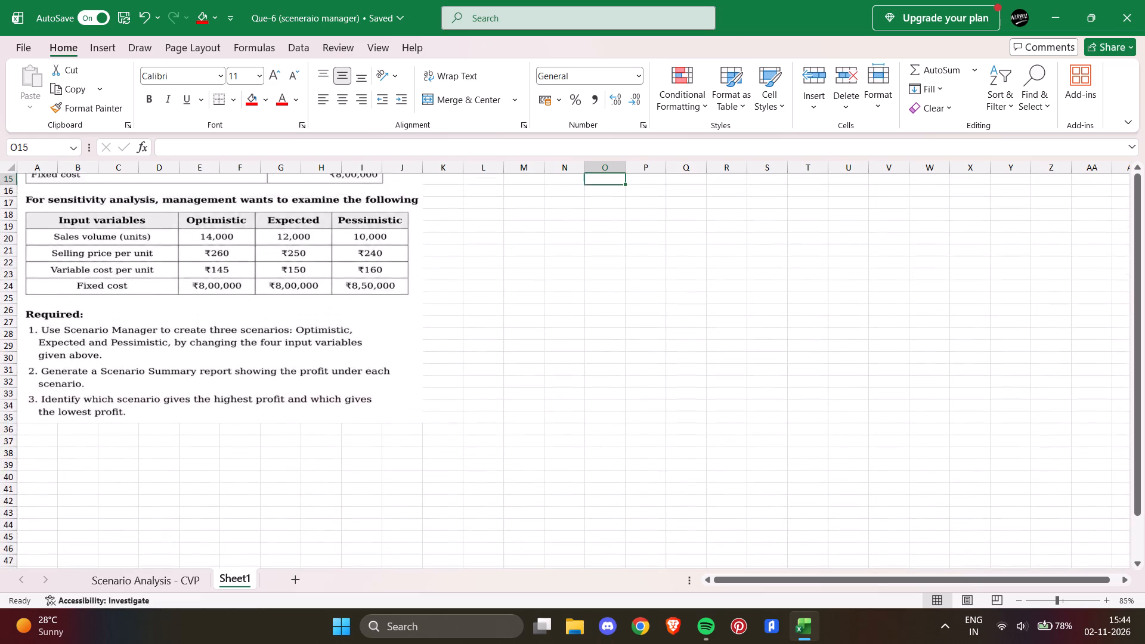
scroll(793, 351, "up", 1)
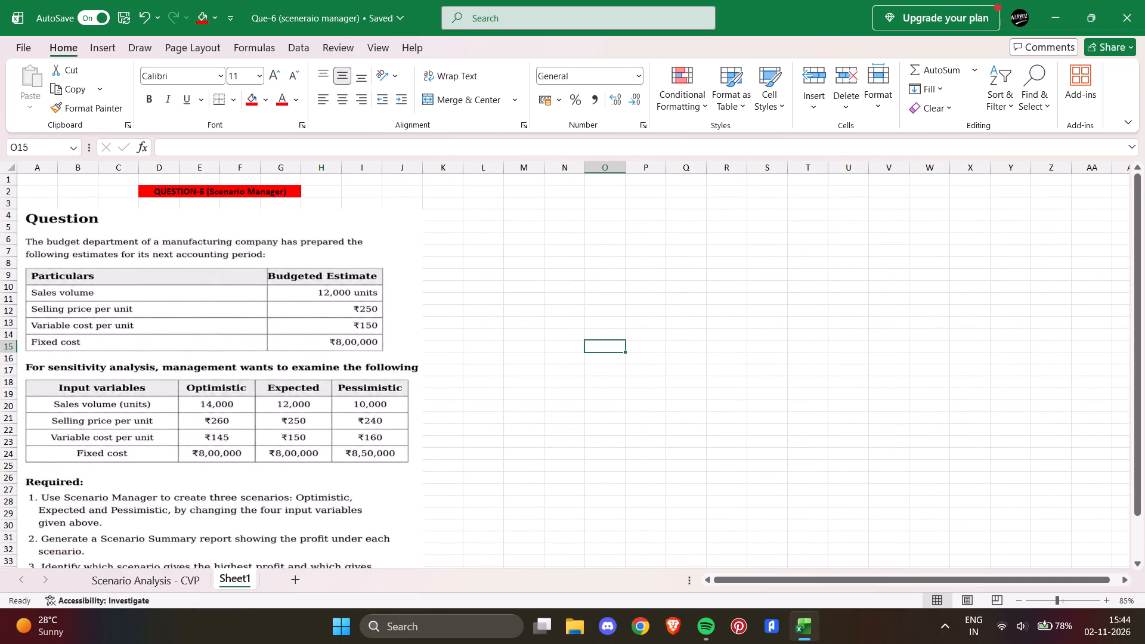
left_click(450, 383)
left_click(395, 385)
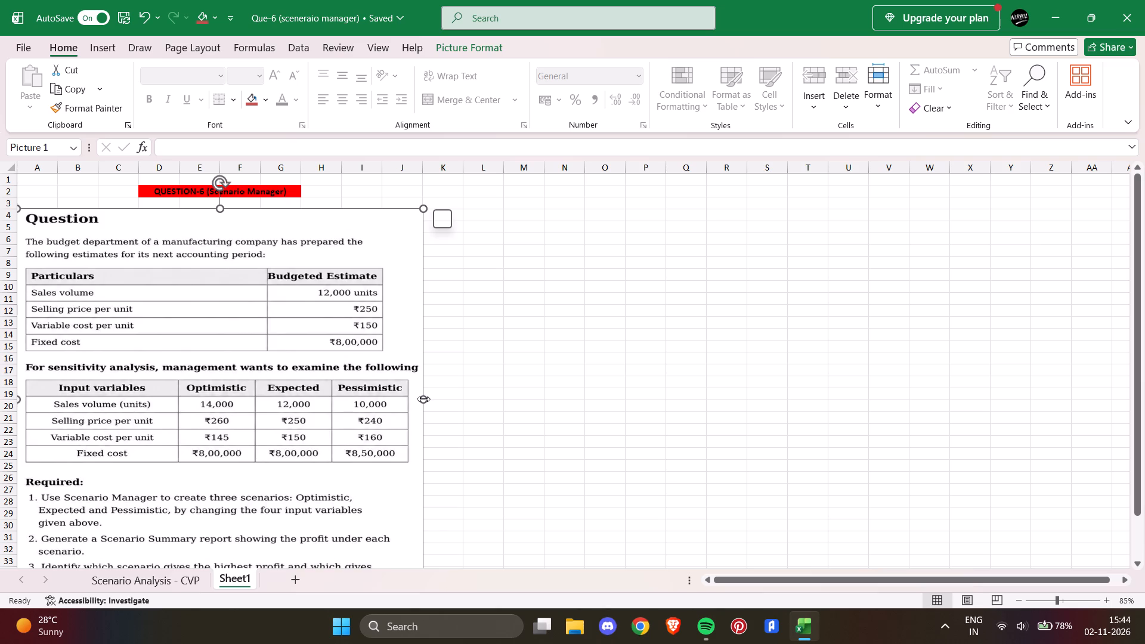
left_click_drag(424, 400, 464, 403)
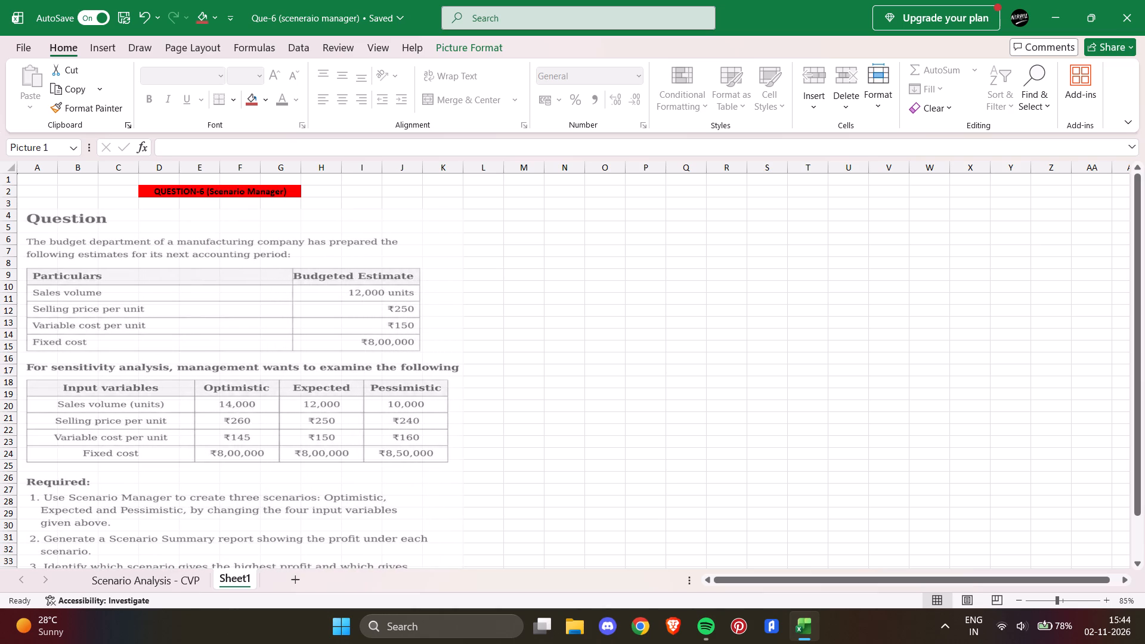
left_click_drag(464, 403, 463, 404)
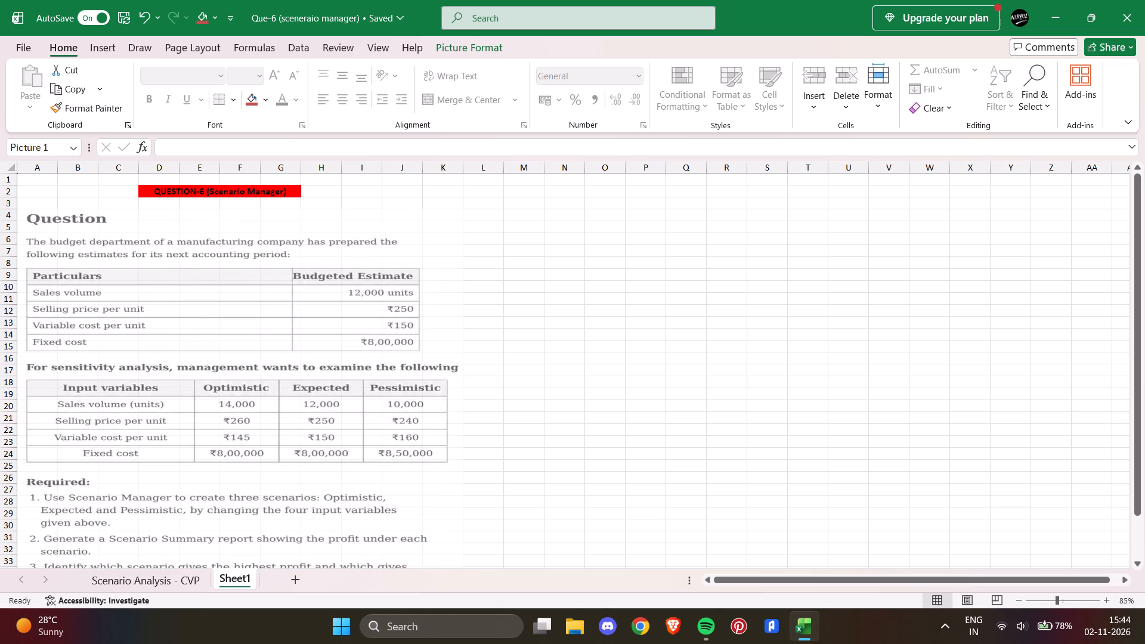
left_click_drag(463, 404, 463, 398)
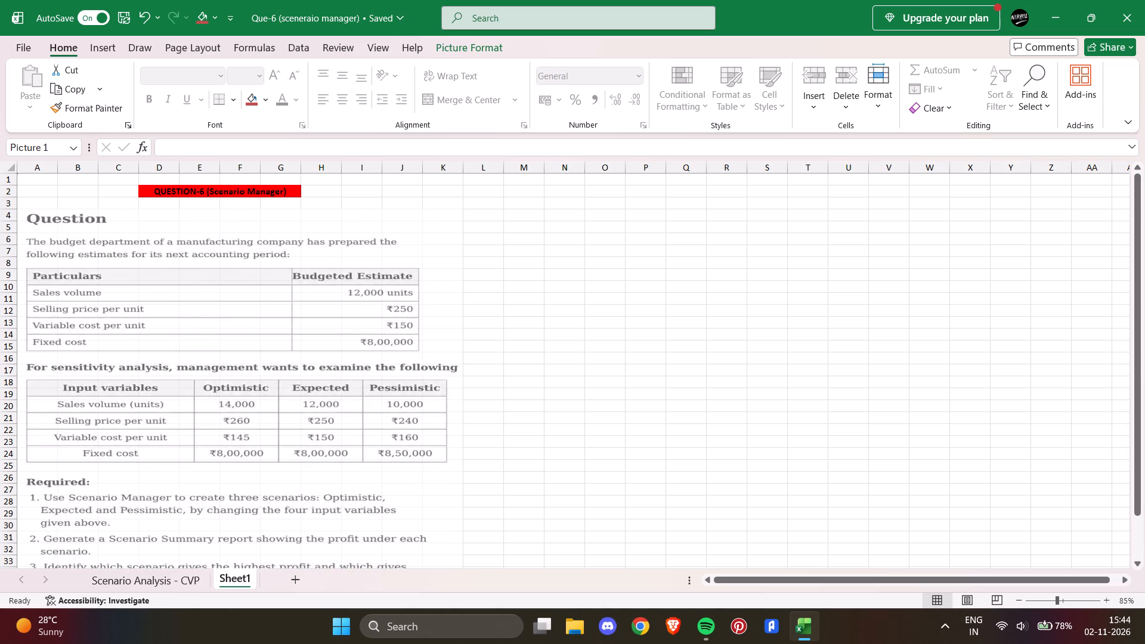
left_click_drag(463, 398, 462, 400)
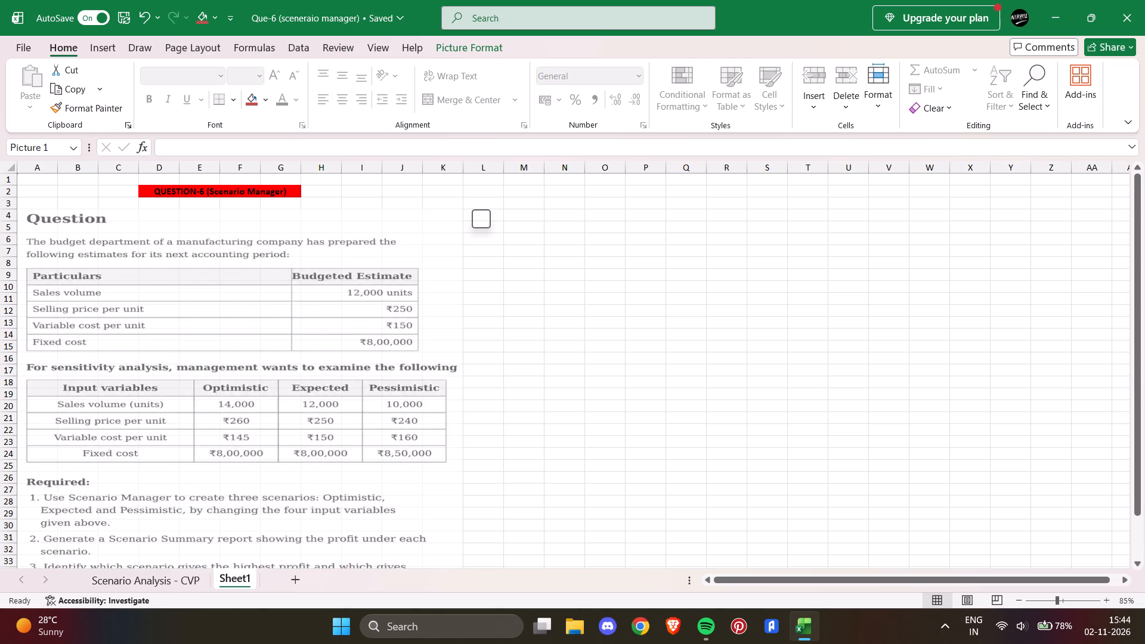
Enter the heading "SOLUTION" in cell M2 beside the question picture.
left_click(480, 193)
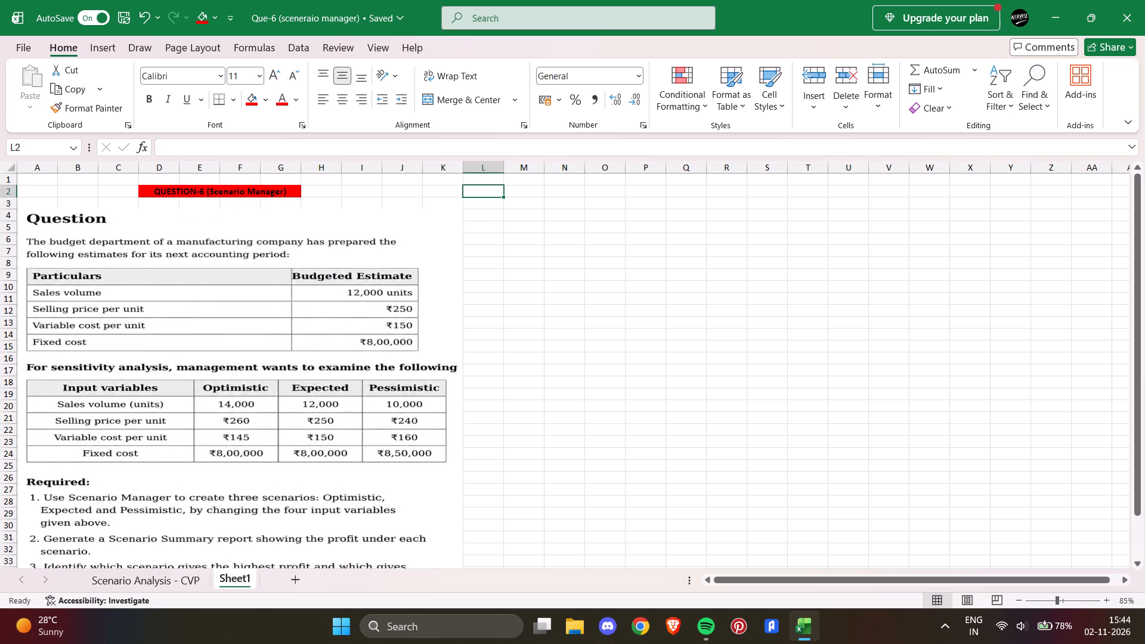
left_click(515, 194)
key("s")
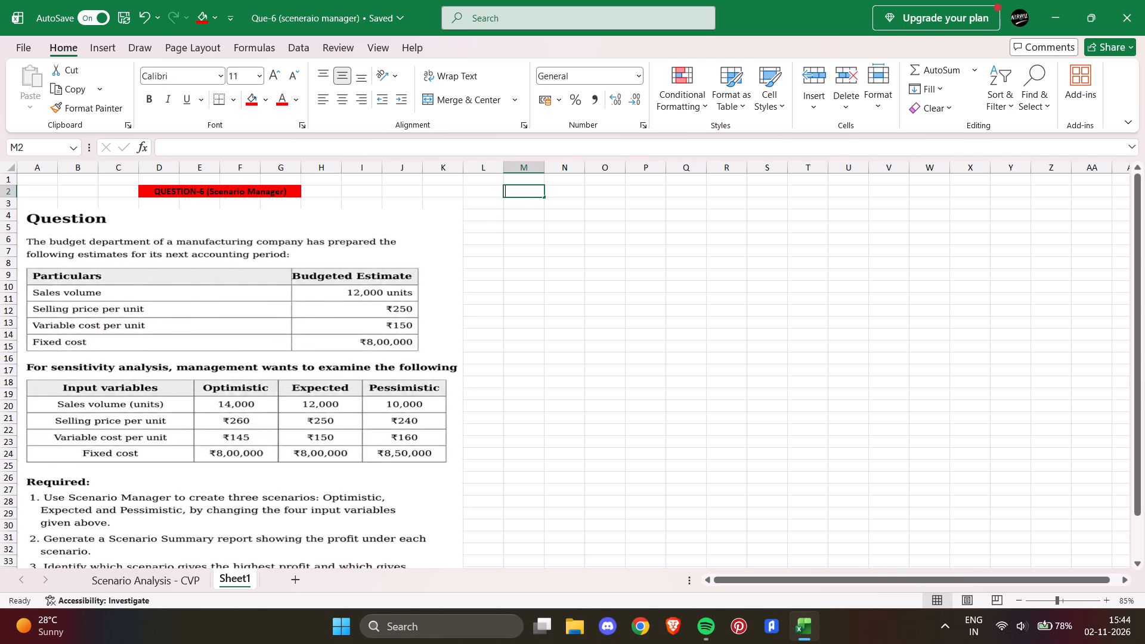
type("olutio")
key("BackSpace")
key("BackSpace")
key("BackSpace")
key("BackSpace")
key("BackSpace")
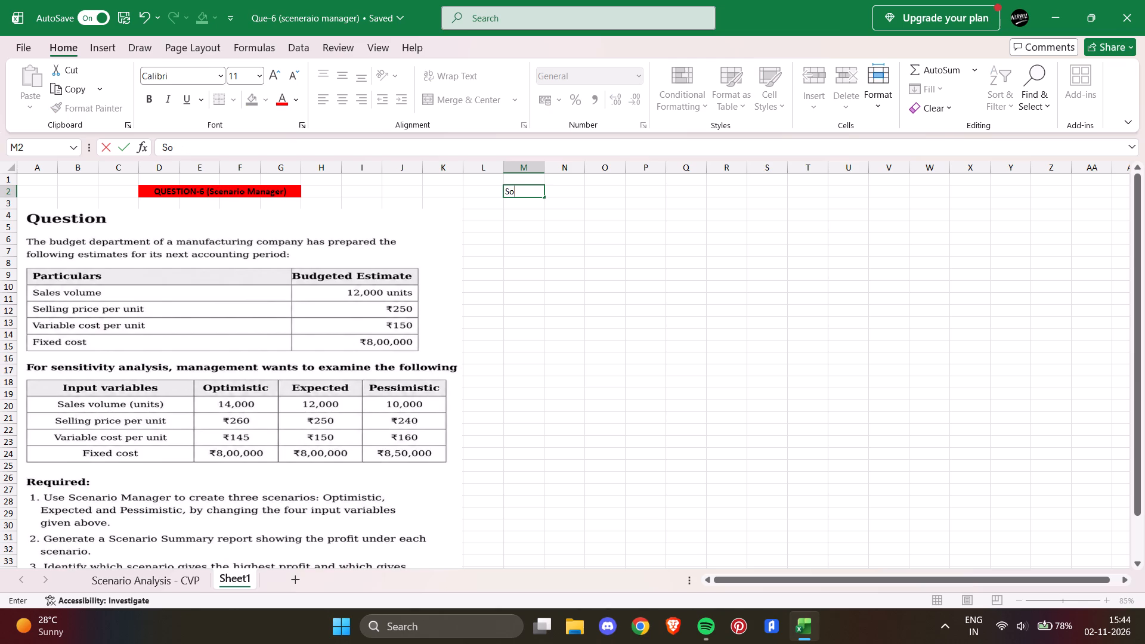
key("o")
type("LUTION")
left_click(573, 222)
Format the SOLUTION heading across M2:N2 with a yellow fill, merged and centred cells, and bold text.
left_click_drag(518, 196, 555, 194)
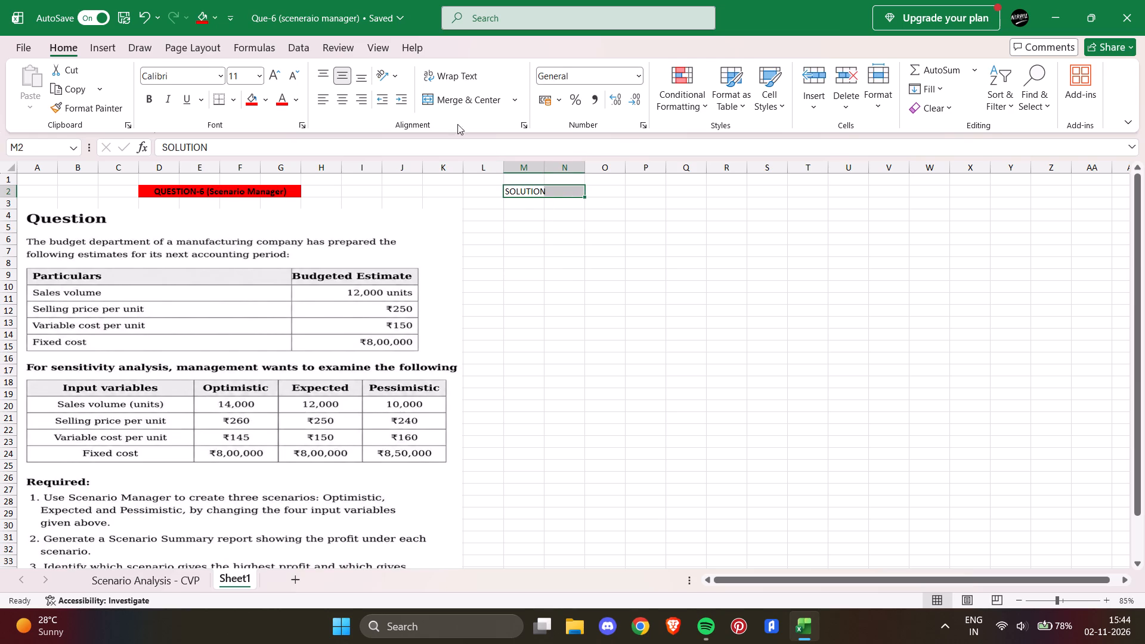
left_click(265, 100)
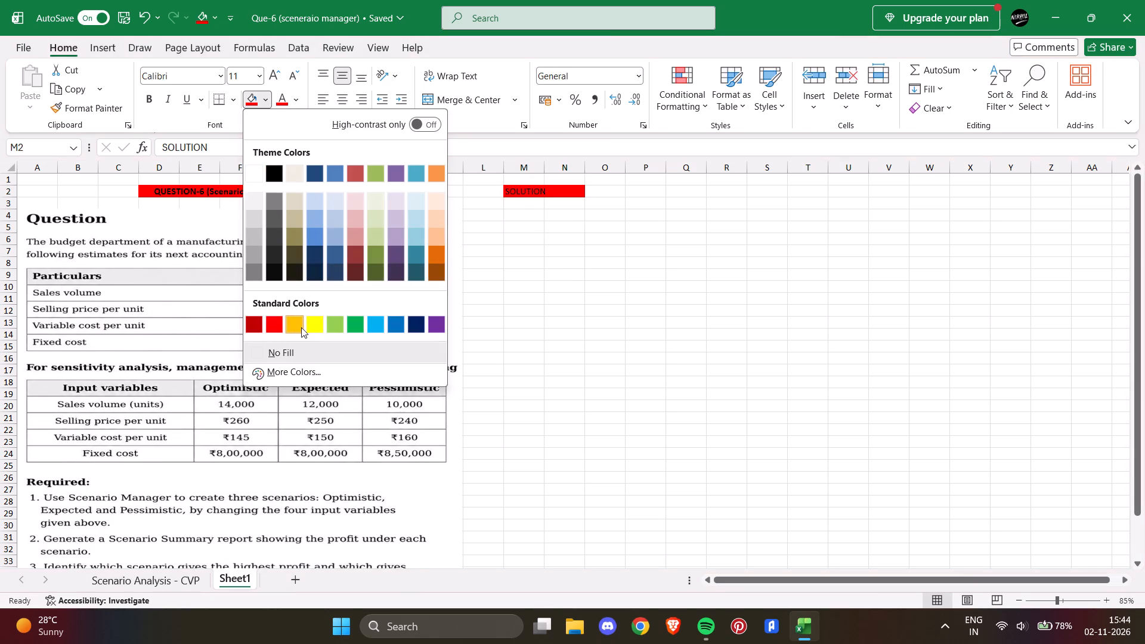
left_click(316, 320)
left_click(453, 85)
left_click(460, 107)
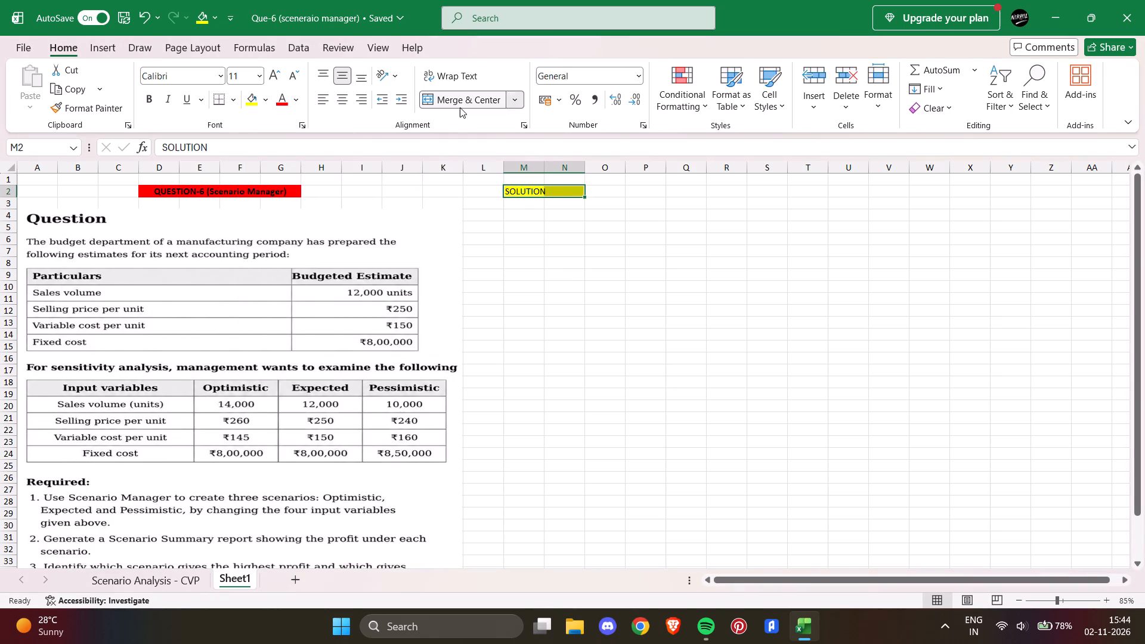
left_click(153, 102)
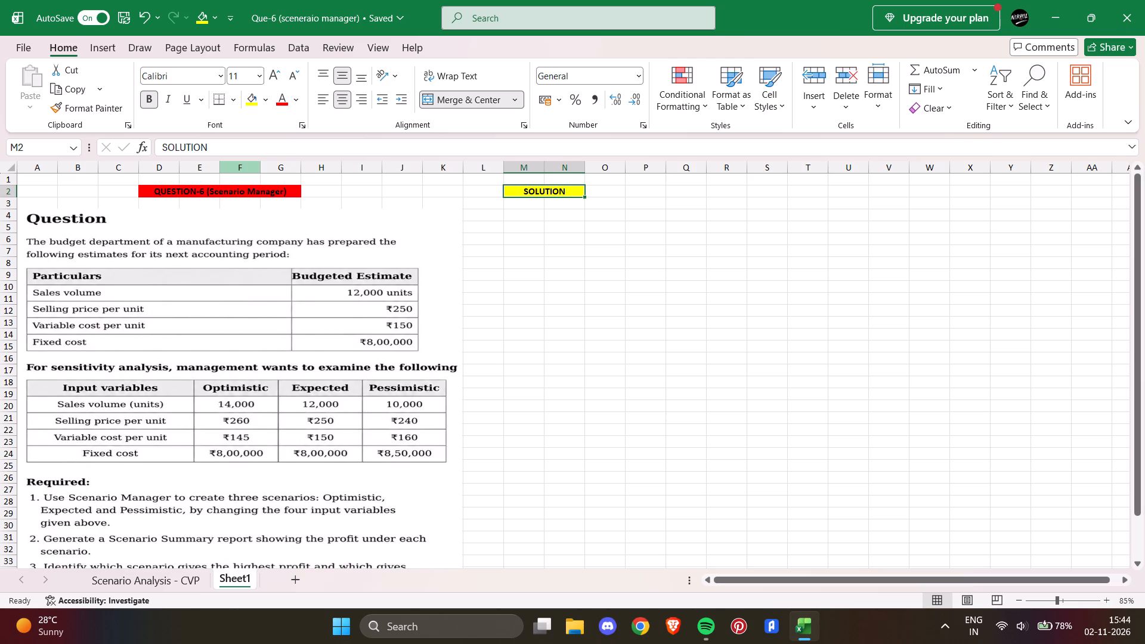
Copy the heading text "1. Current Profit Model (Using Budgeted Estimates)" from the Scenario Analysis - CVP sheet into cell M3 of Sheet1.
left_click(522, 206)
left_click(164, 584)
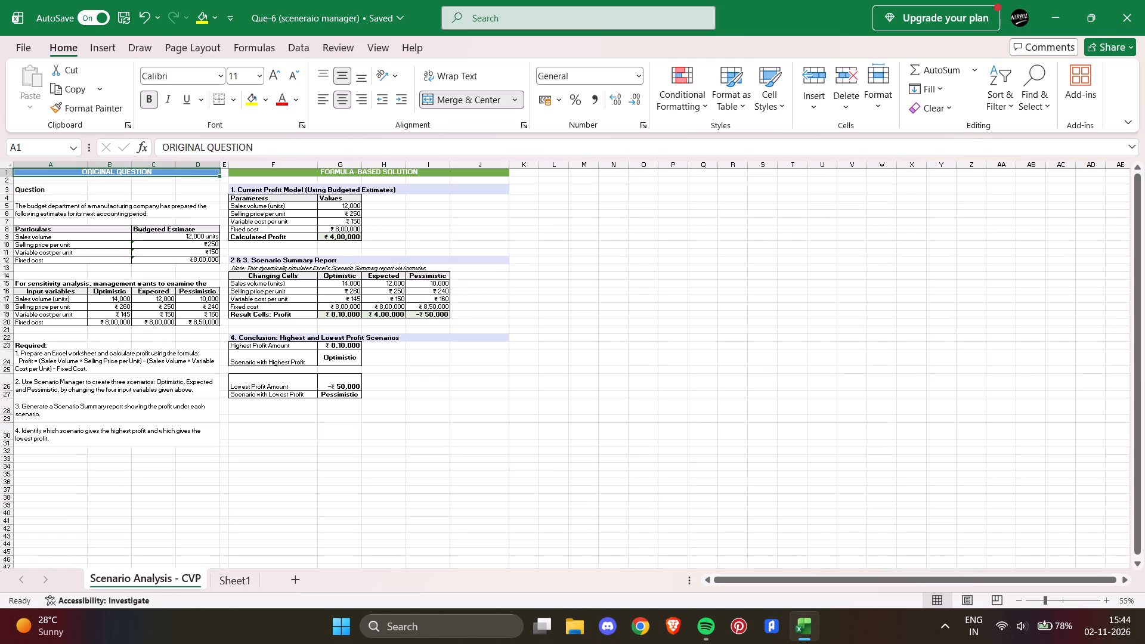
left_click(258, 190)
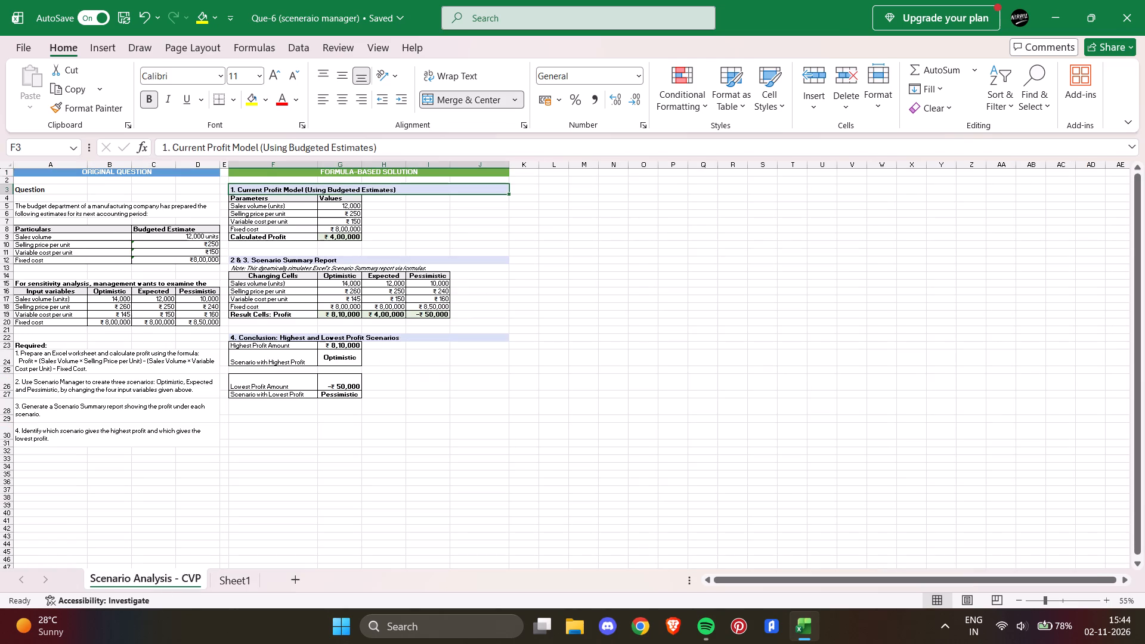
left_click_drag(393, 142, 147, 151)
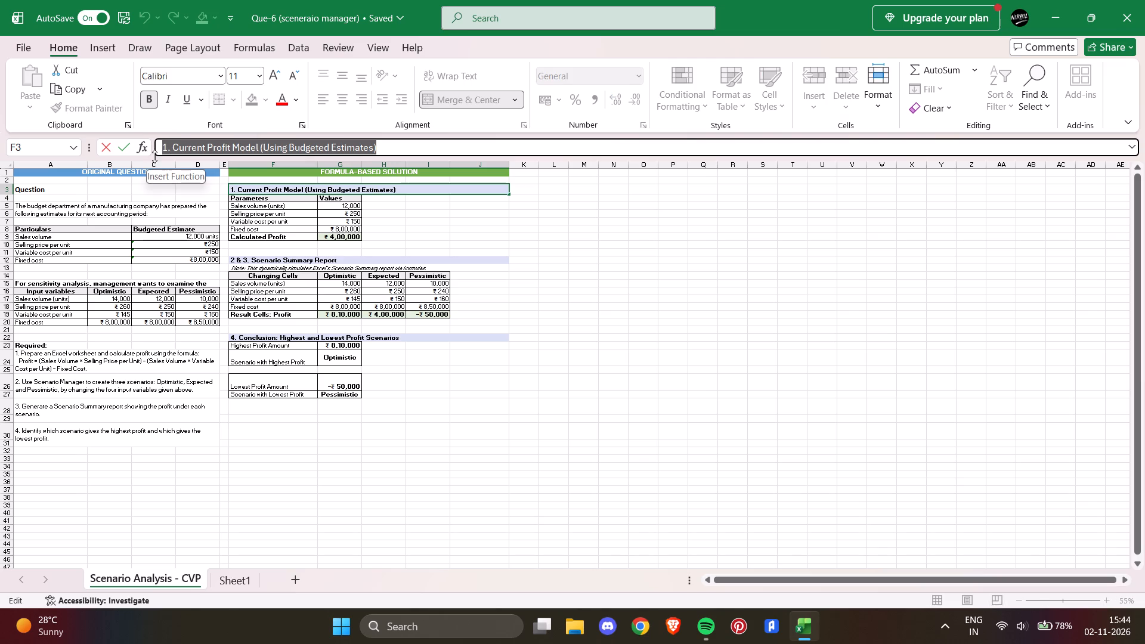
key("ctrl+c")
left_click(227, 584)
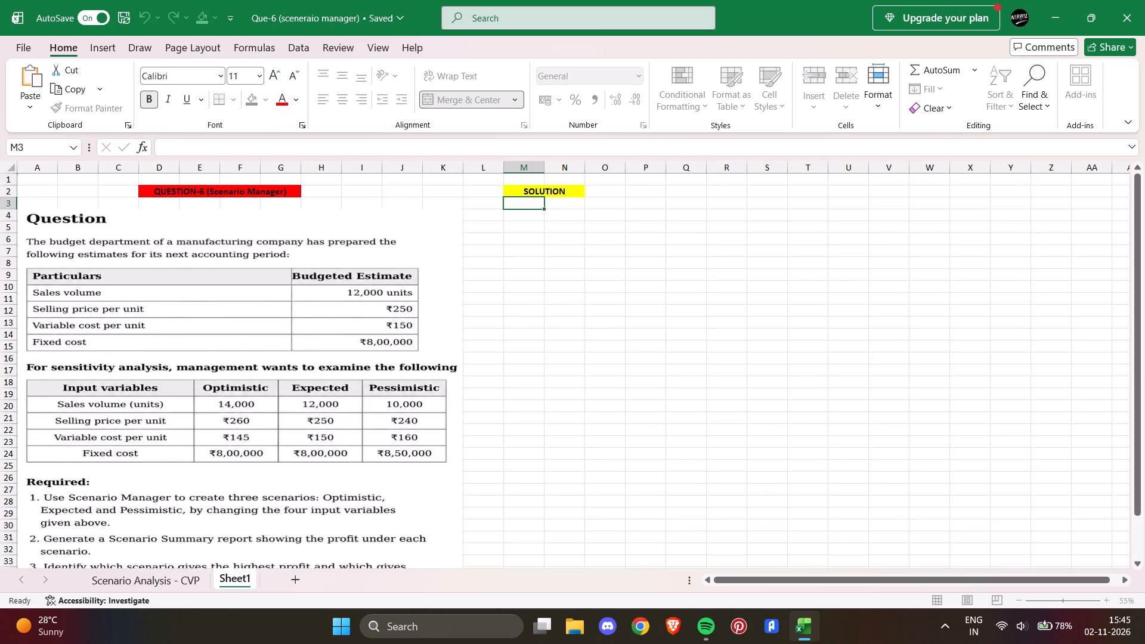
key("ctrl+v")
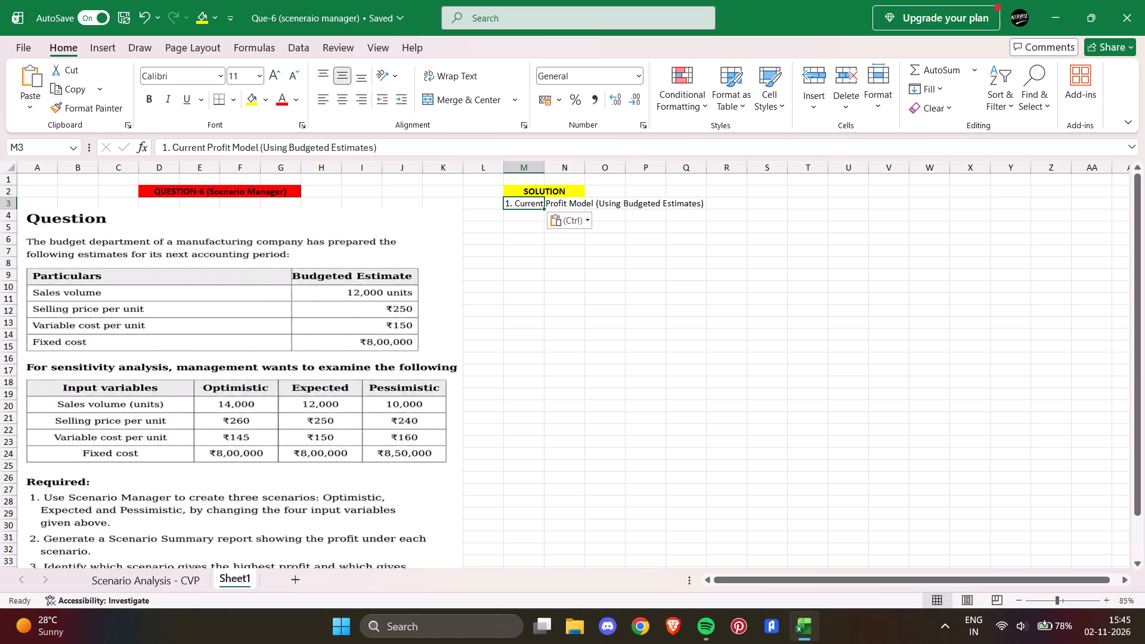
Recolour the SOLUTION heading with a light purple fill and the automatic black font colour.
left_click(568, 196)
left_click(273, 101)
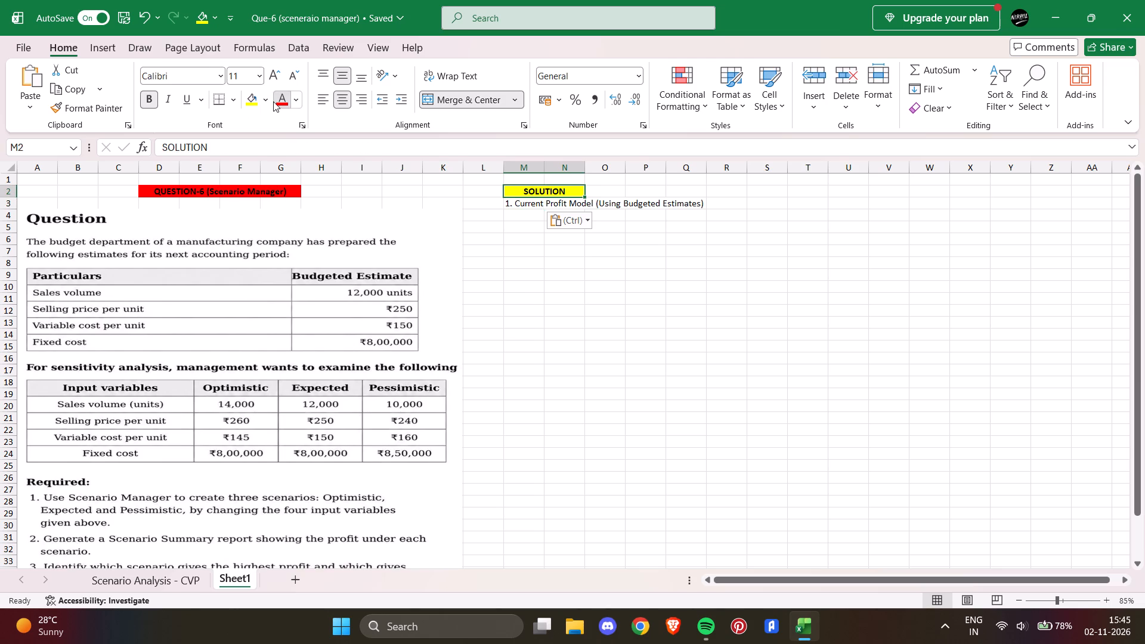
left_click(294, 97)
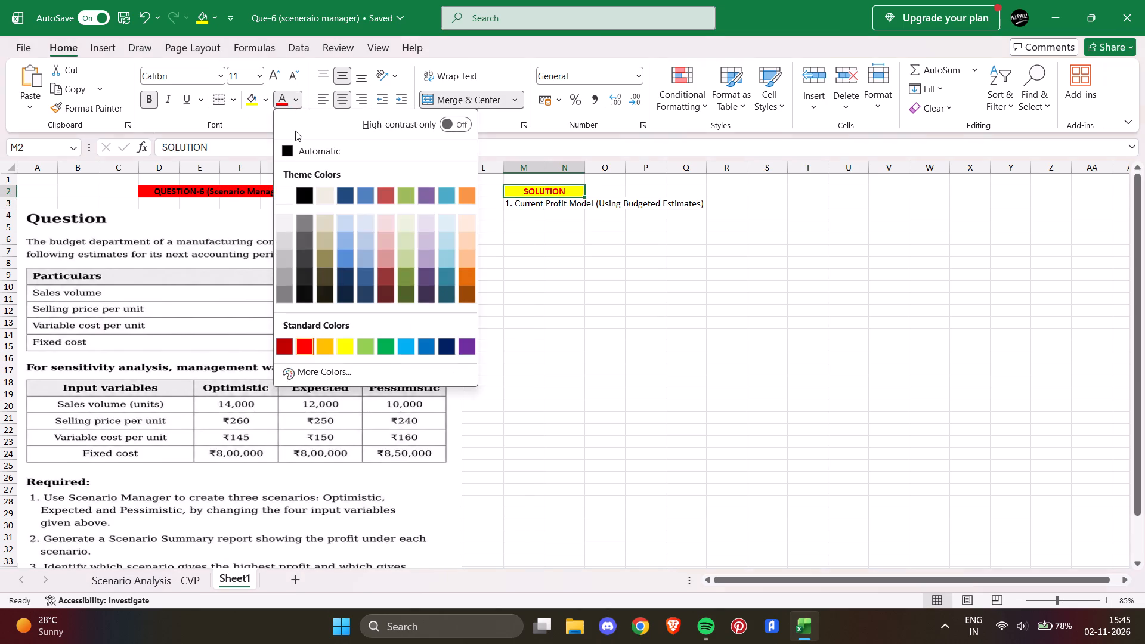
left_click(291, 146)
left_click(267, 101)
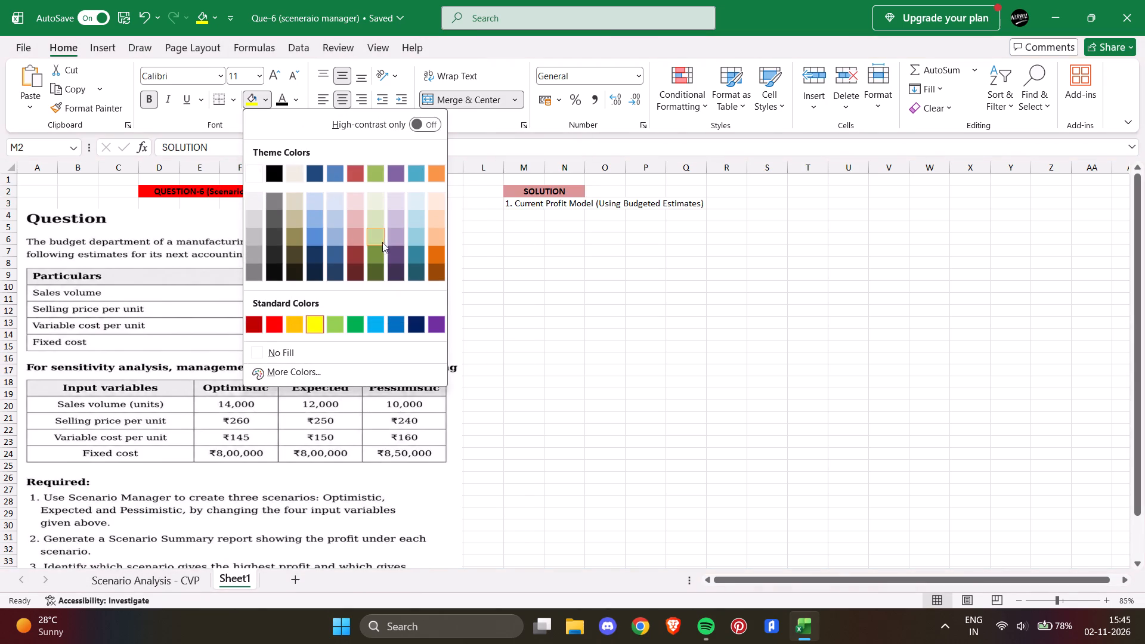
left_click(395, 239)
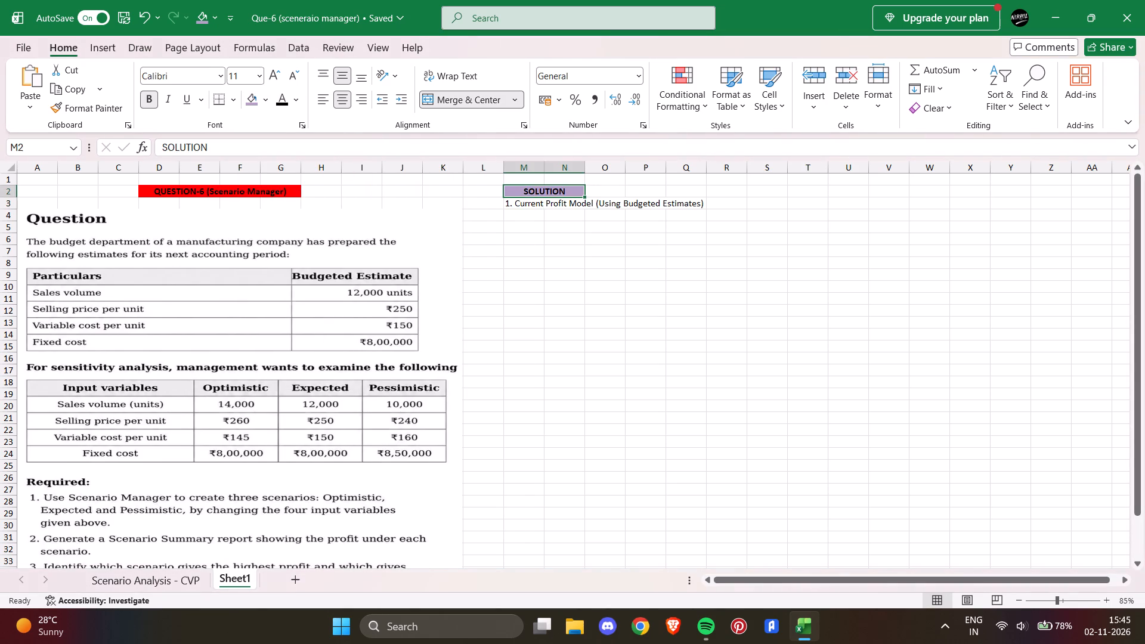
Shorten the heading in cell M3 to "1. Current Profit (Using Budgeted Estimates)".
left_click(575, 205)
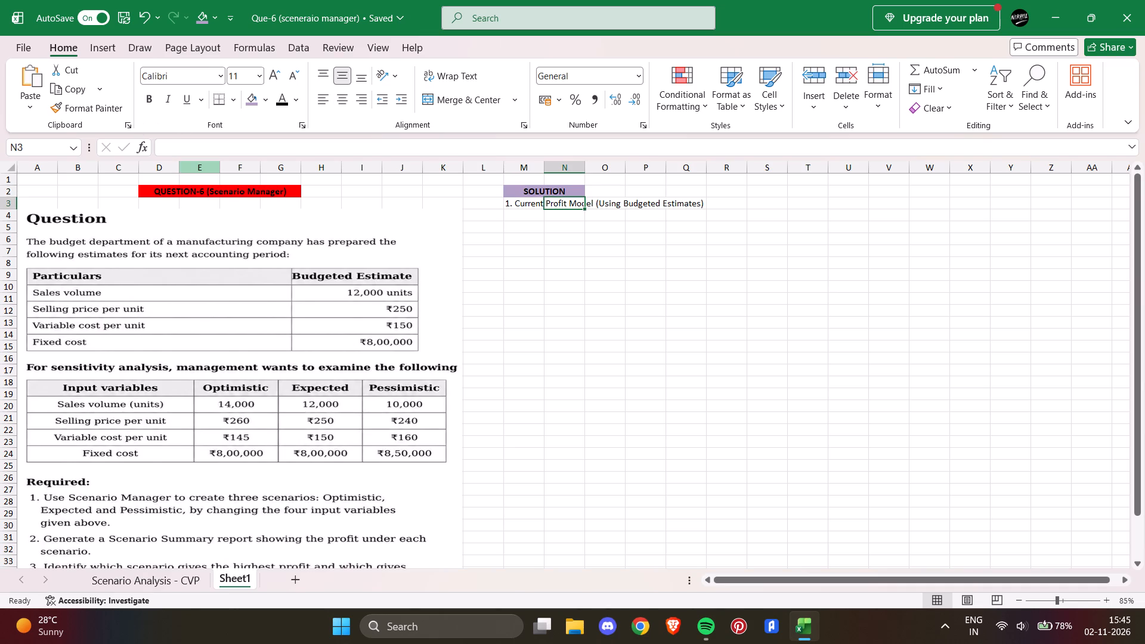
left_click(518, 205)
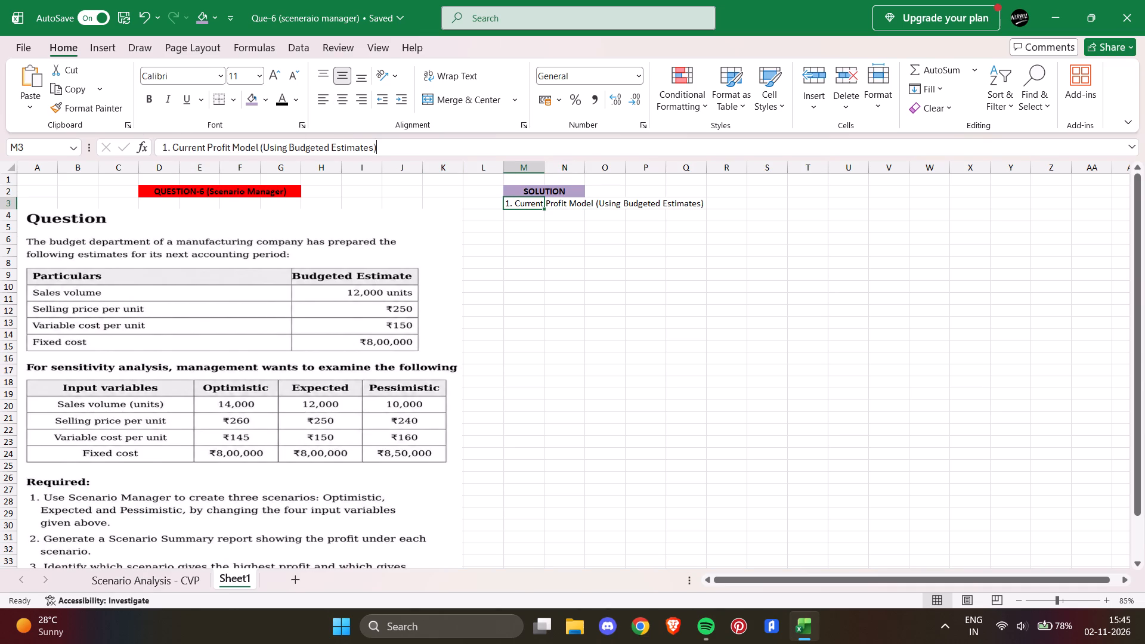
left_click(259, 145)
key("BackSpace")
key("BackSpace")
key("BackSpace")
key("BackSpace")
key("BackSpace")
key("BackSpace")
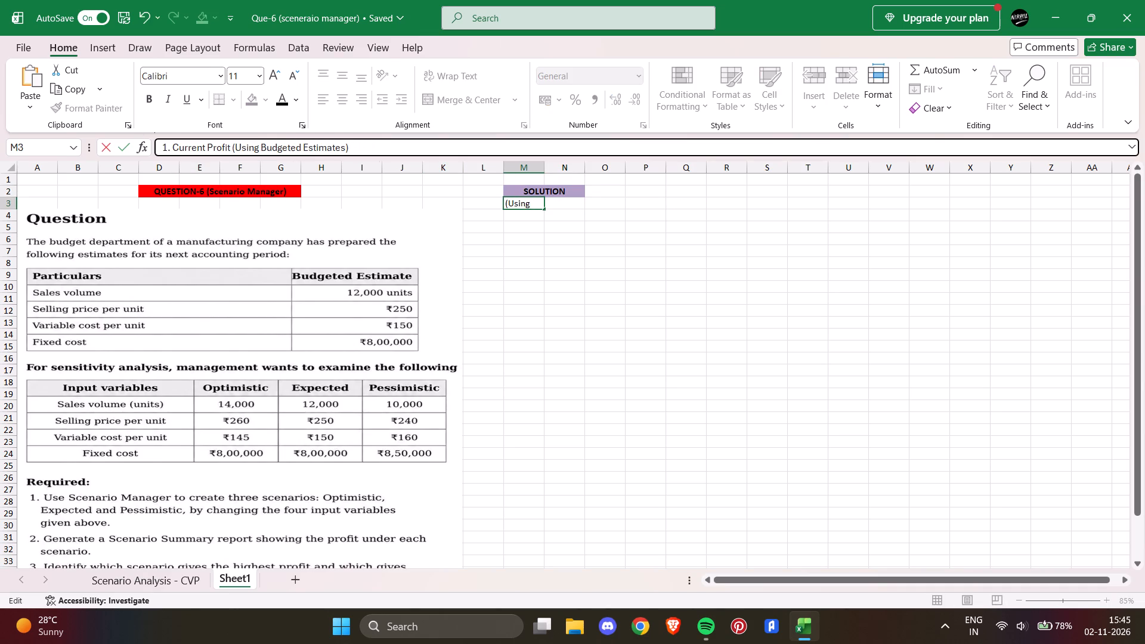
key("BackSpace")
key("space")
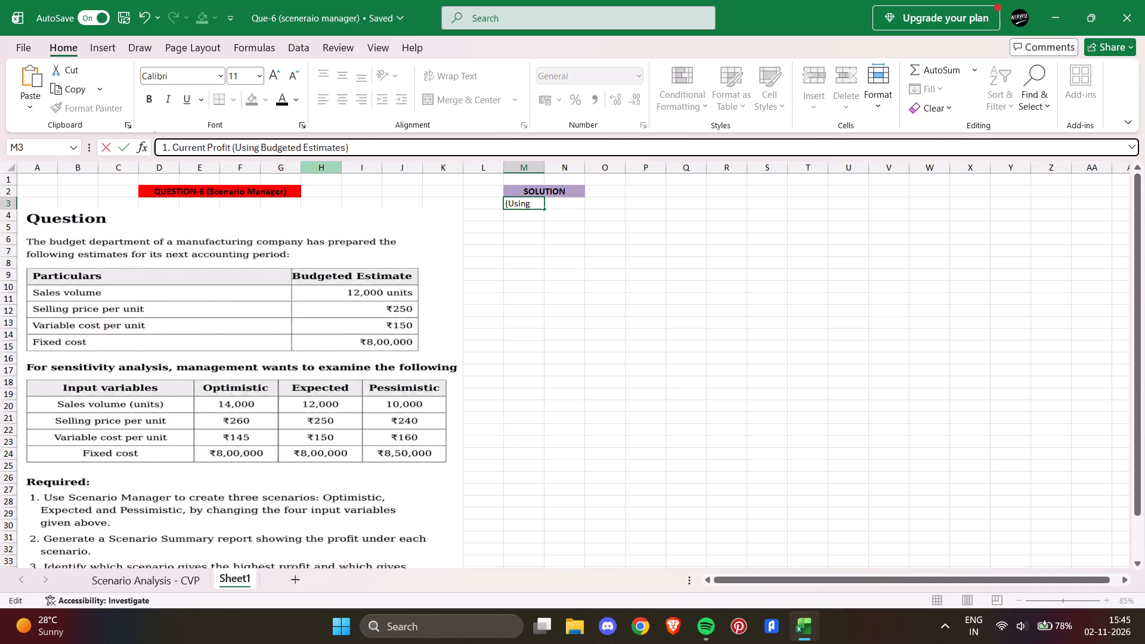
left_click(541, 241)
left_click(524, 217)
Format the Current Profit heading across M3:Q3 with a yellow fill and bold text.
left_click_drag(510, 202, 522, 202)
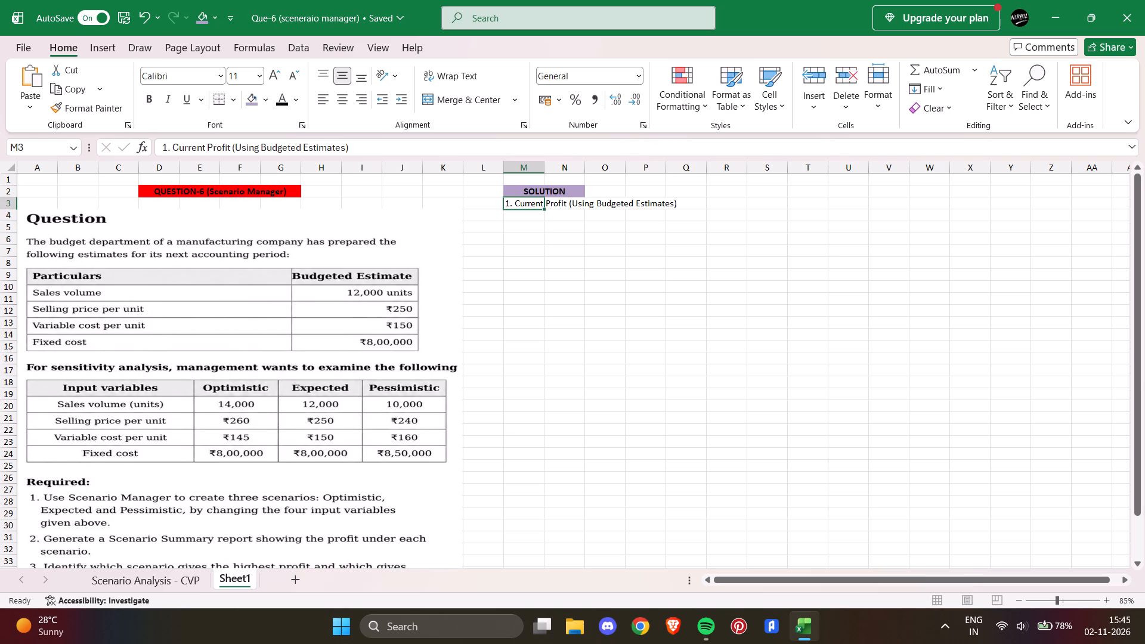
left_click_drag(522, 202, 671, 202)
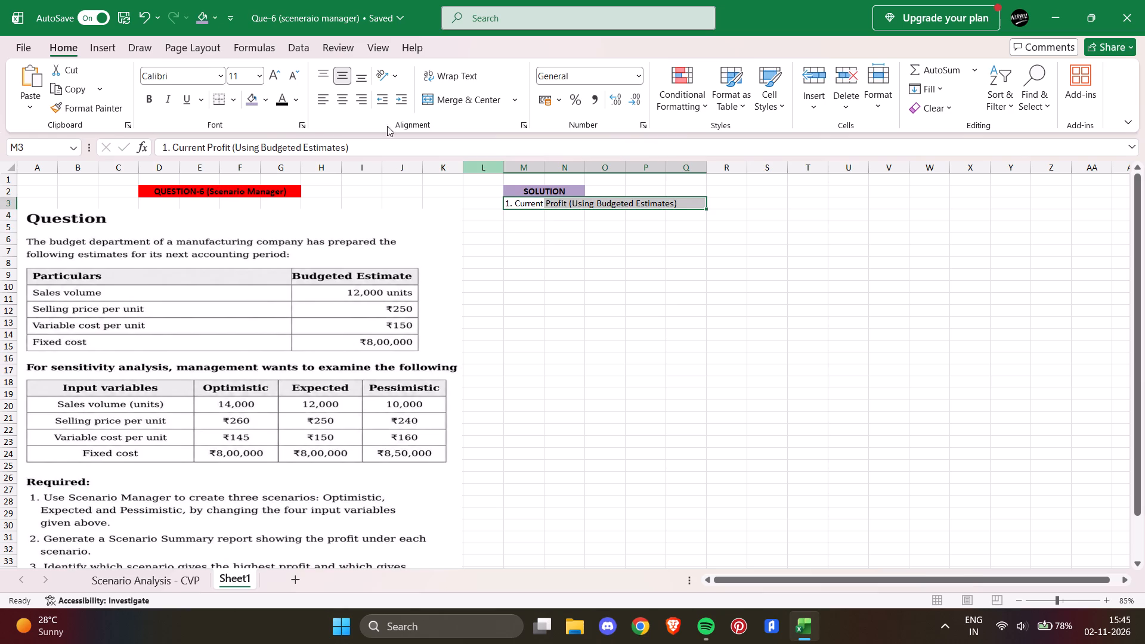
left_click(267, 105)
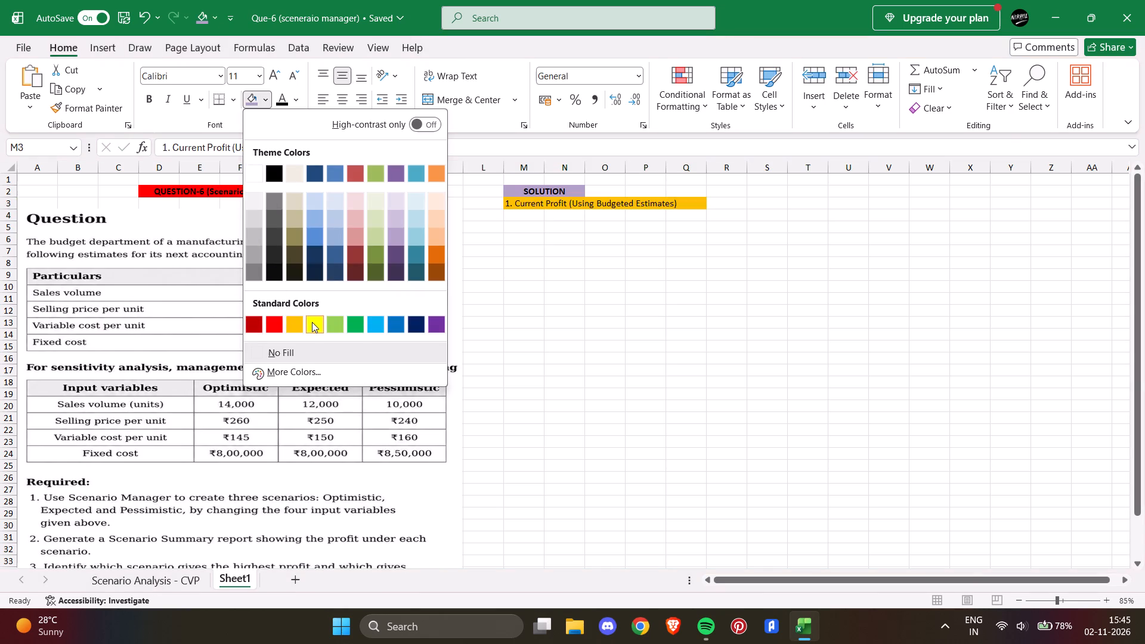
left_click(312, 322)
left_click(148, 106)
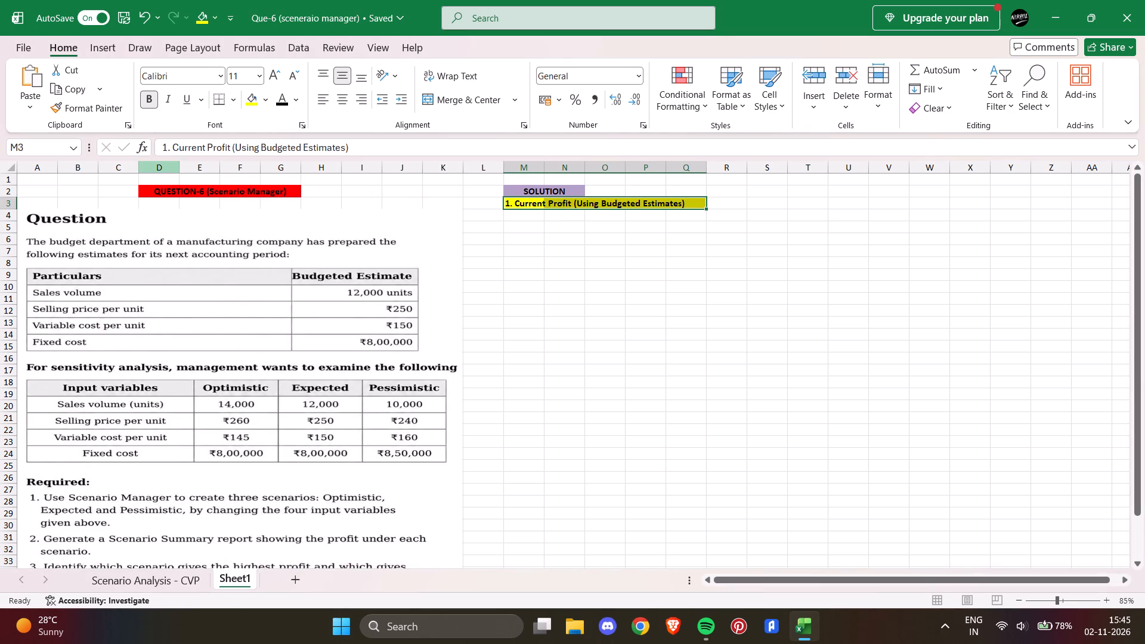
Copy the parameter labels from Parameters to Calculated Profit on the Scenario Analysis - CVP sheet into Sheet1 starting at cell M4.
left_click(169, 581)
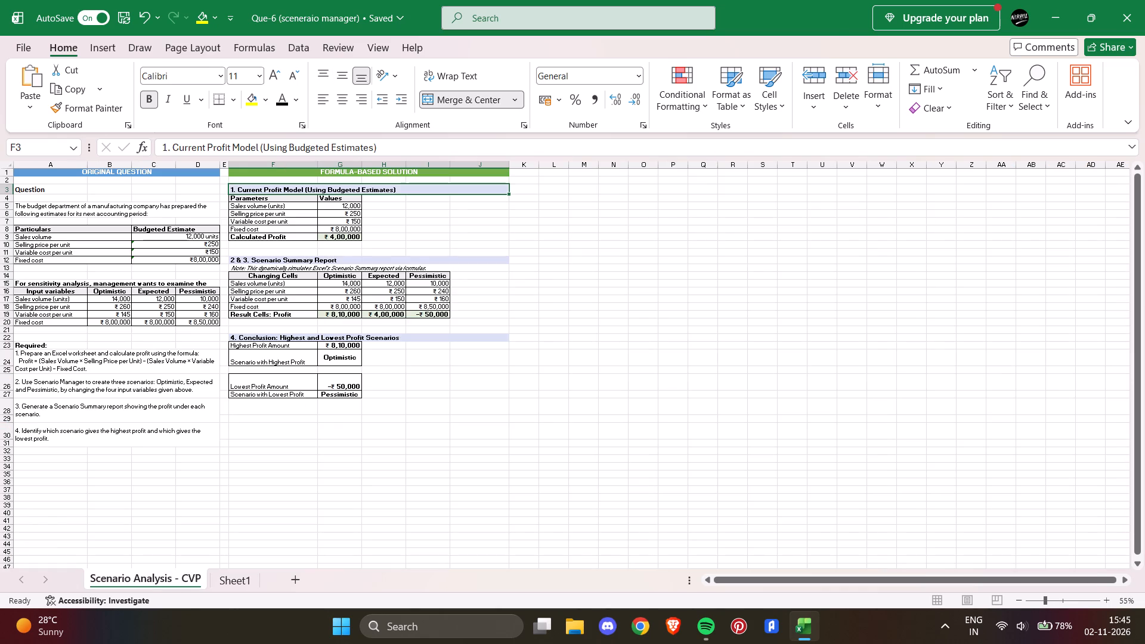
left_click_drag(251, 200, 267, 233)
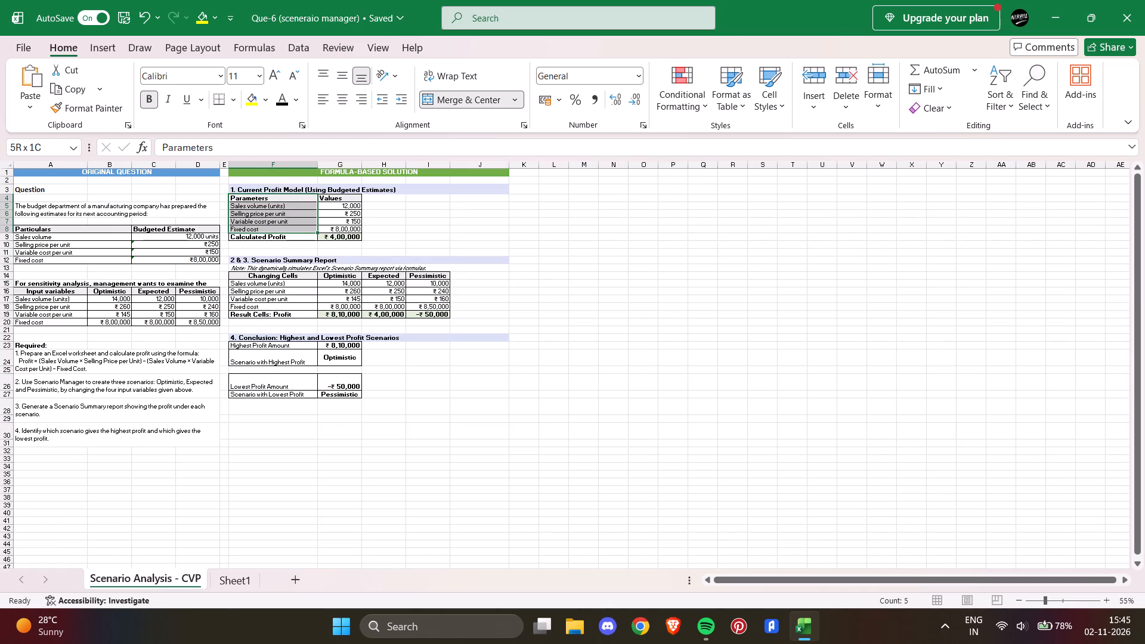
left_click_drag(267, 233, 268, 238)
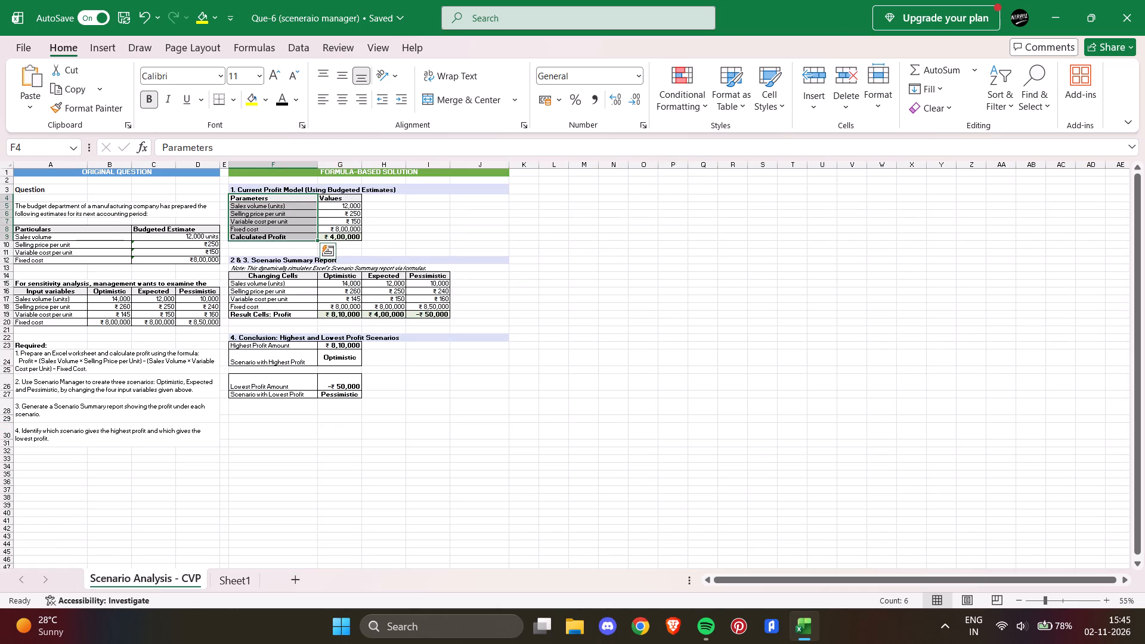
key("ctrl+c")
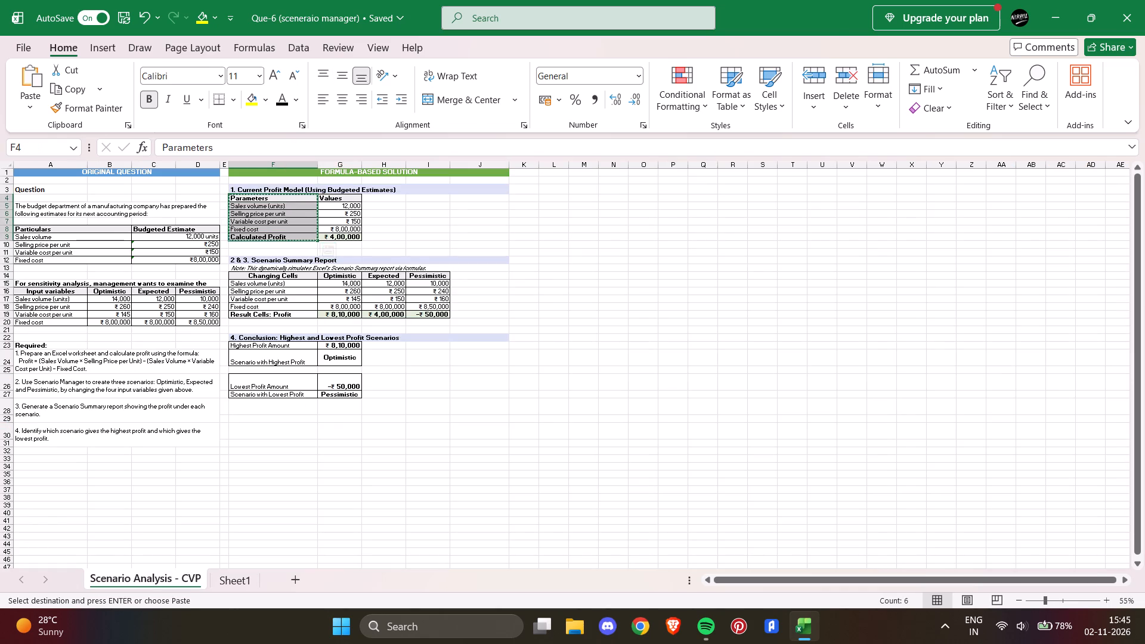
left_click(232, 577)
left_click(531, 215)
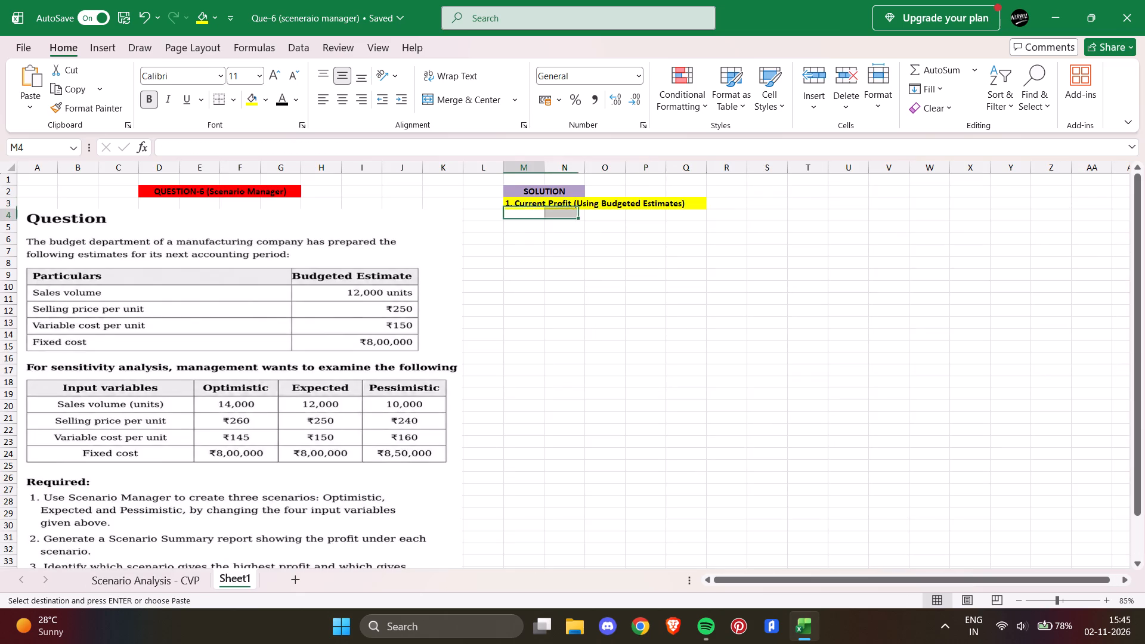
key("ctrl+v")
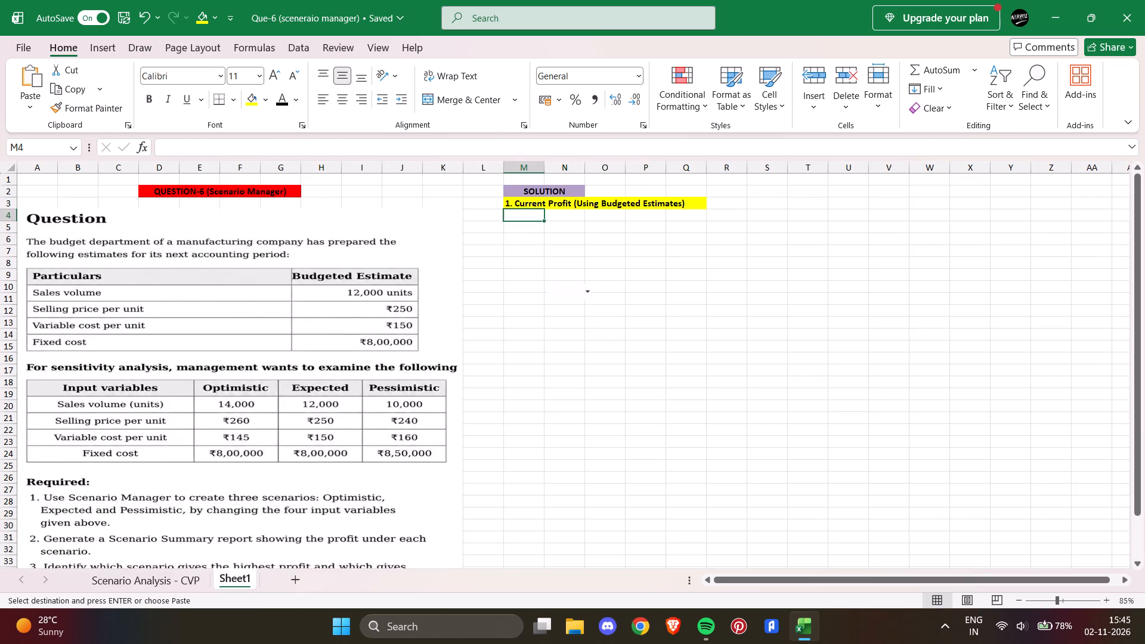
left_click(644, 239)
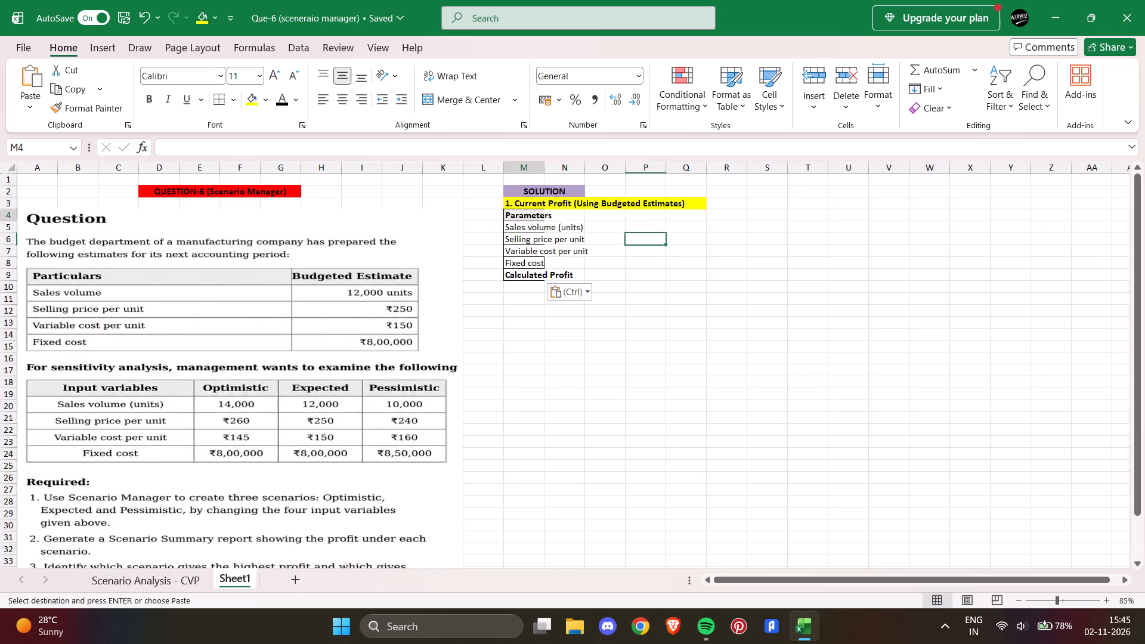
Change the label in cell M4 to "Particulars".
left_click(541, 218)
left_click_drag(233, 144, 167, 148)
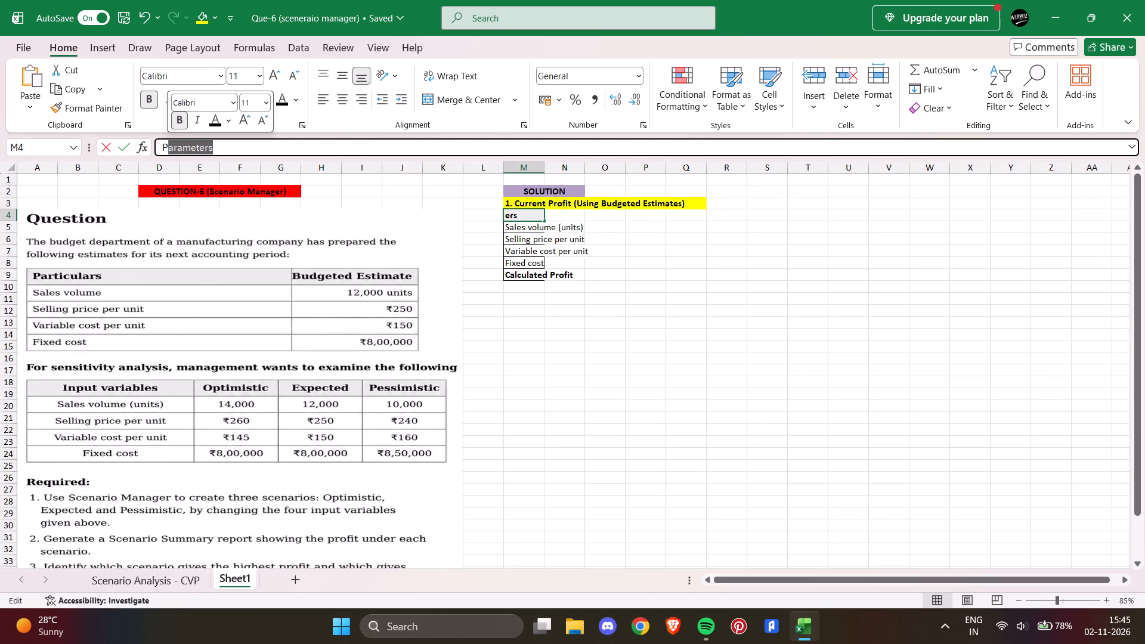
key("BackSpace")
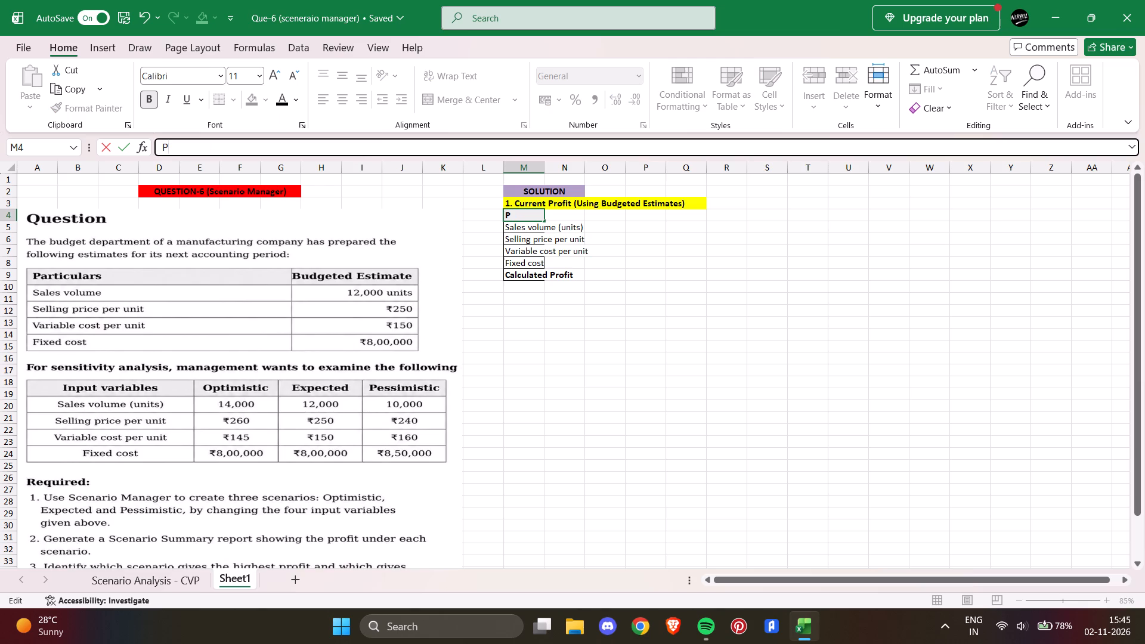
type("articulars")
left_click(599, 332)
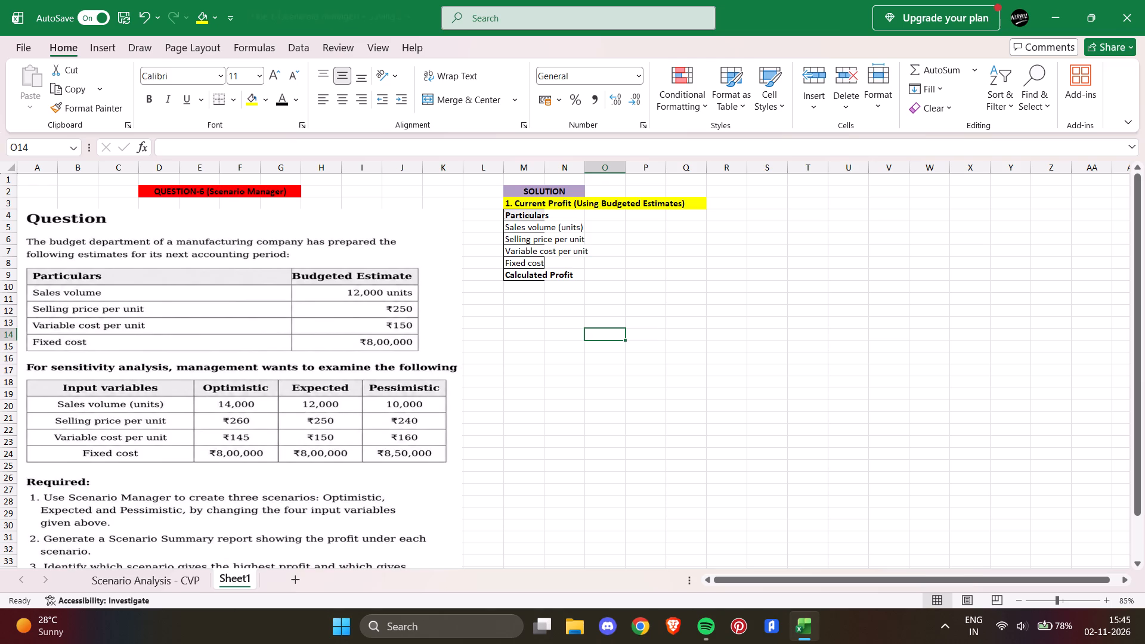
Copy the Values column G4:G9 of the current profit model from the Scenario Analysis - CVP sheet into Sheet1 starting at cell P4.
left_click(166, 581)
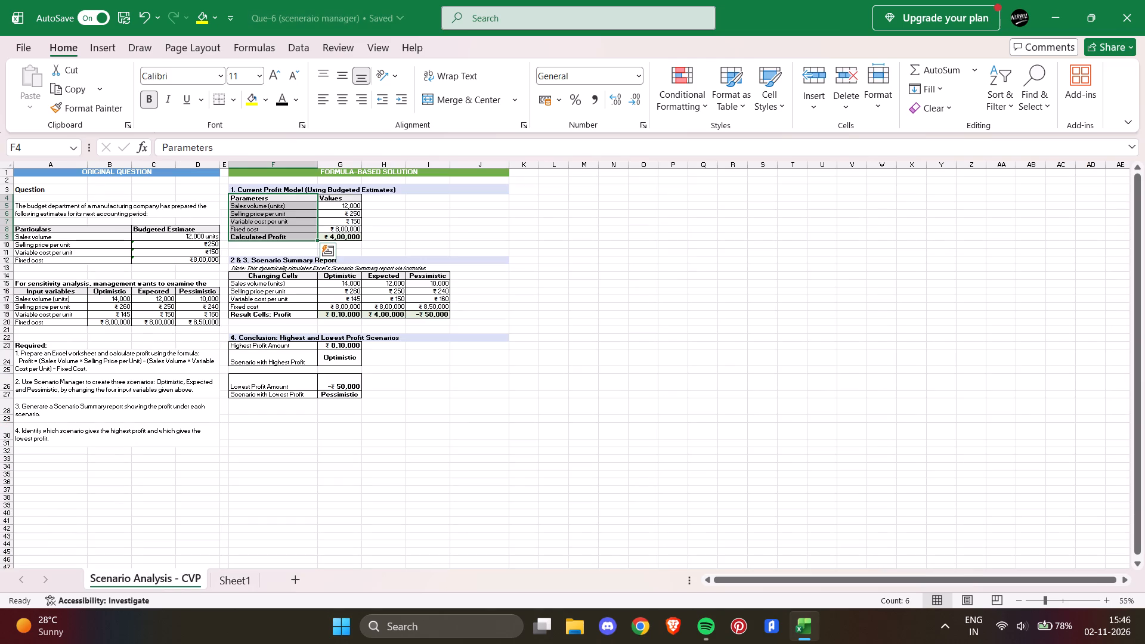
left_click(273, 234)
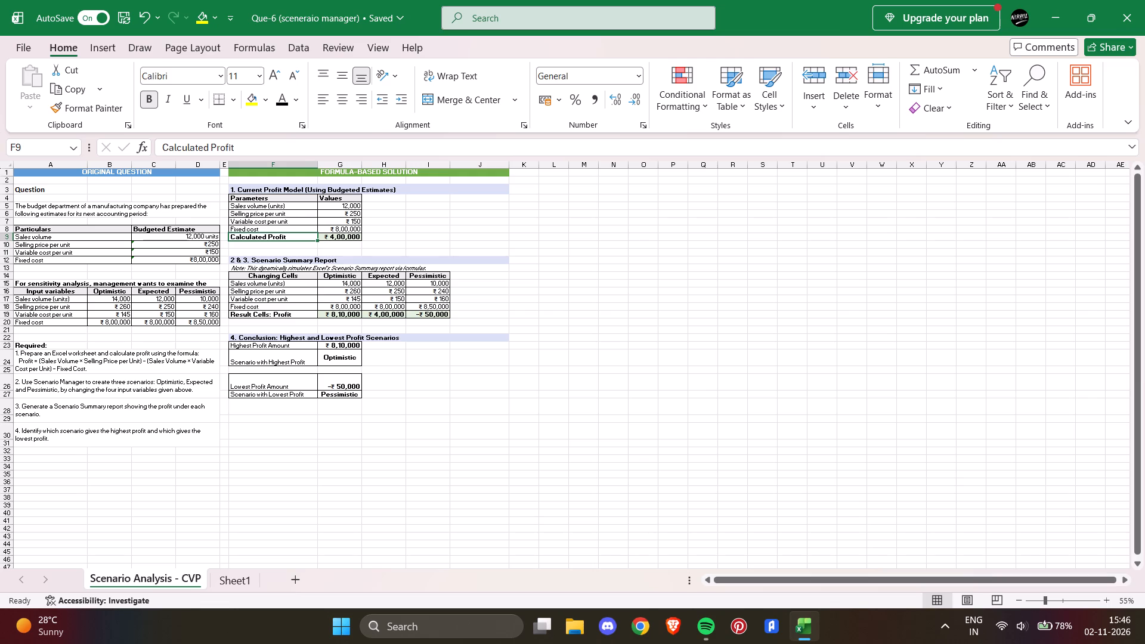
left_click_drag(339, 199, 347, 237)
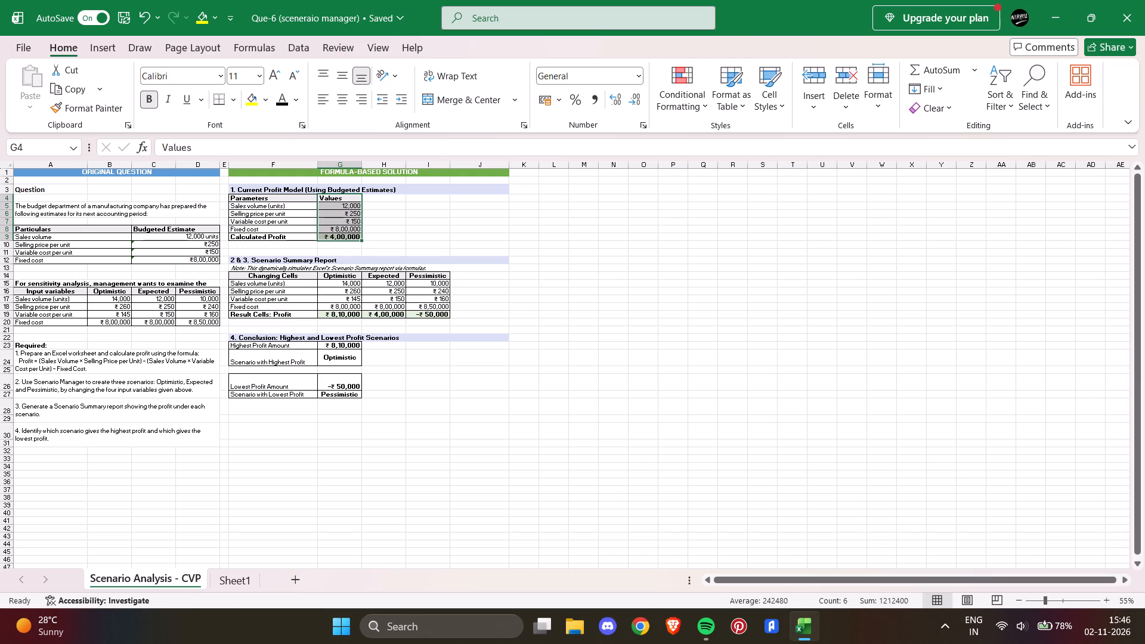
key("ctrl+c")
left_click(233, 586)
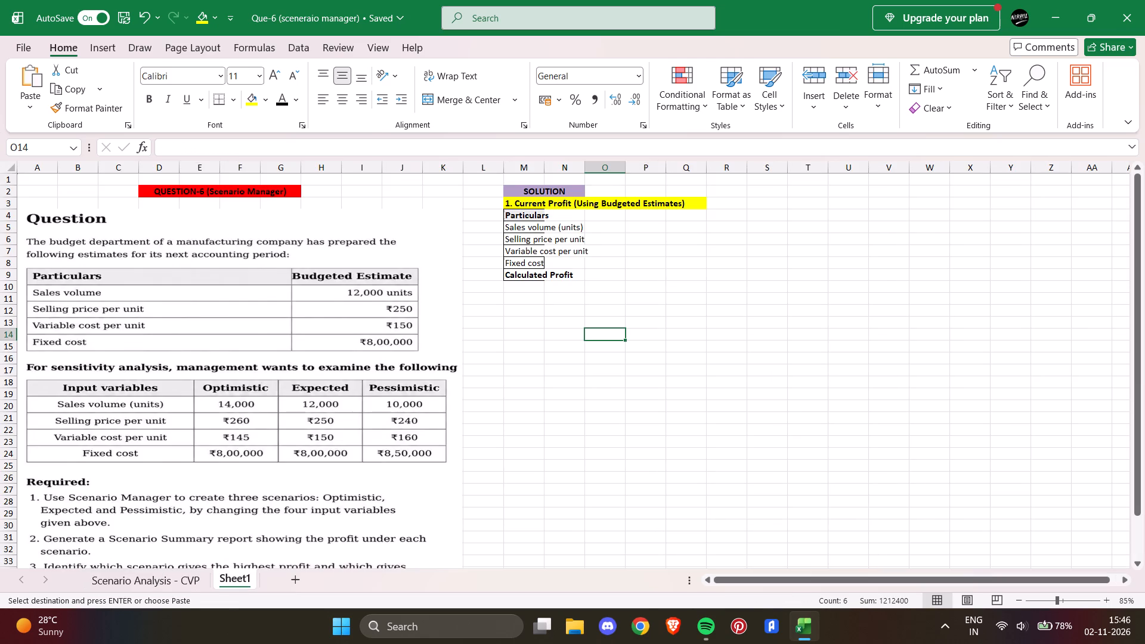
left_click(631, 216)
key("ctrl+v")
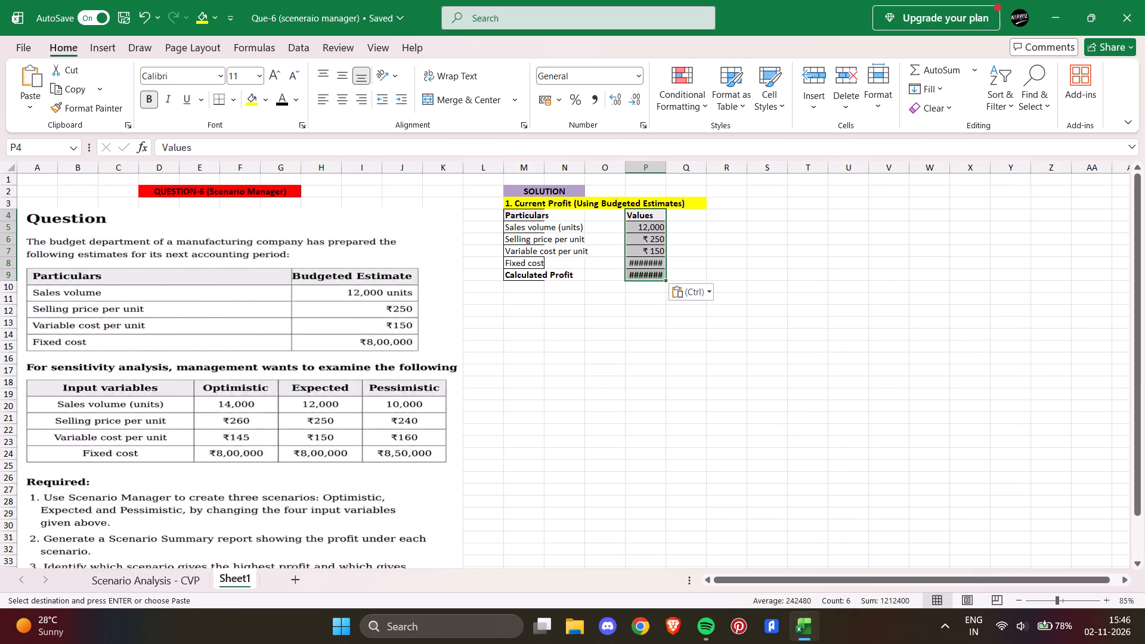
left_click(729, 262)
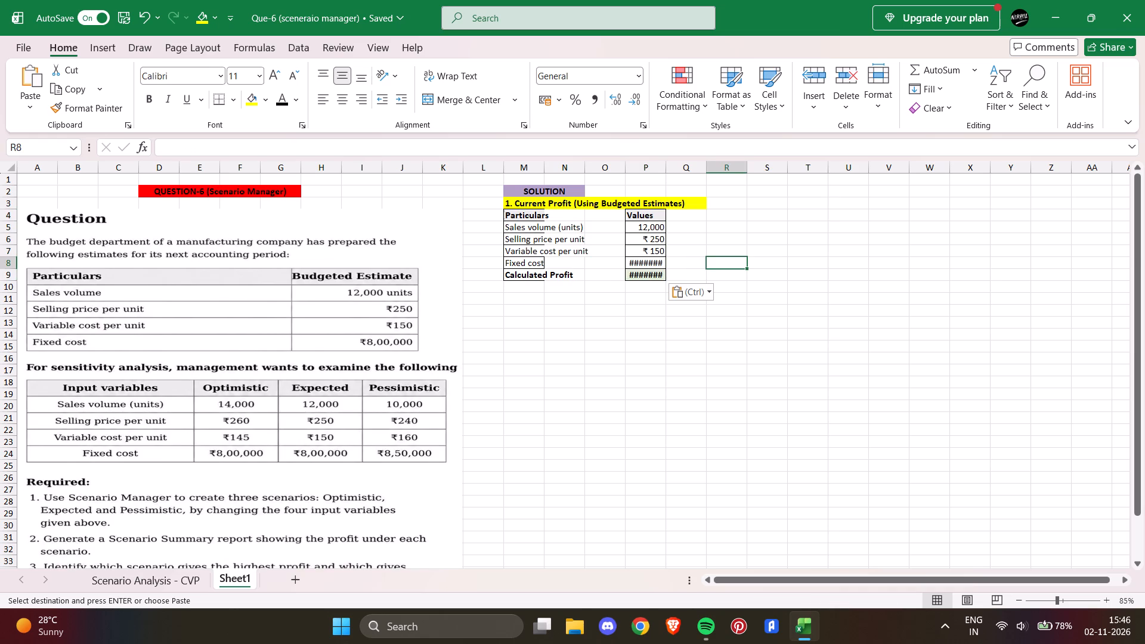
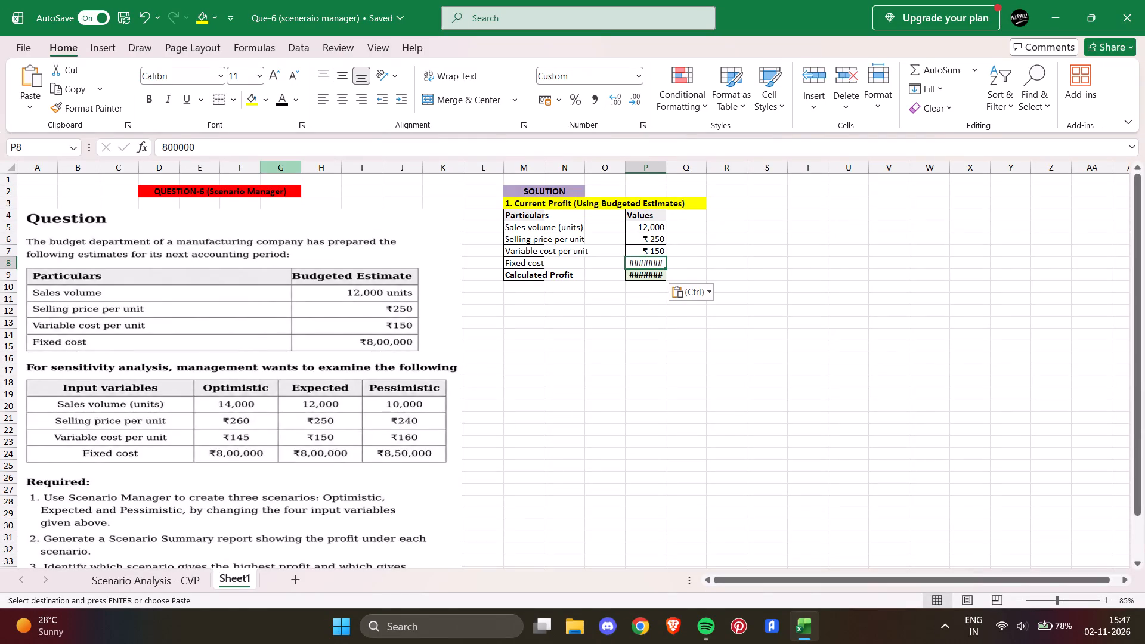
Re-enter the fixed cost in cell P8 as 800000.
key("BackSpace")
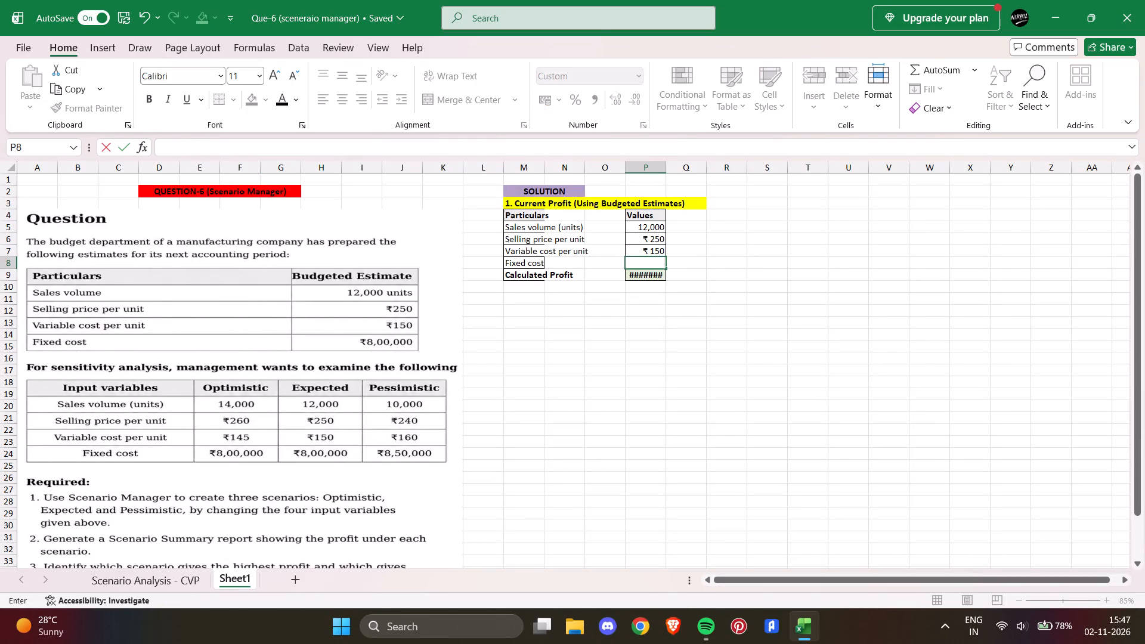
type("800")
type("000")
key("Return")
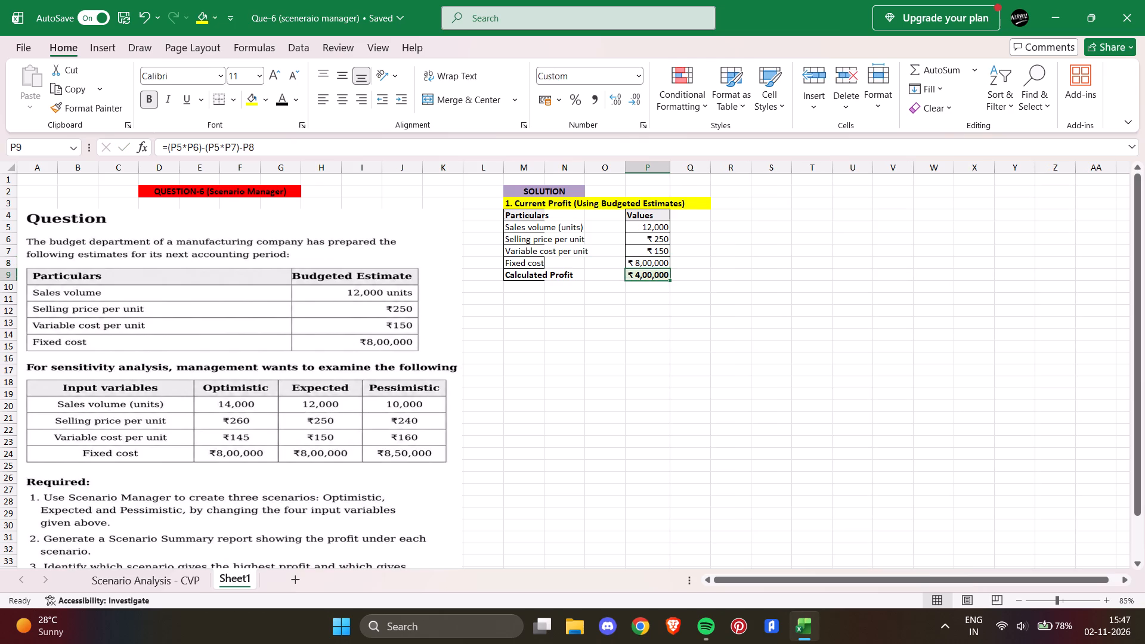
left_click(638, 295)
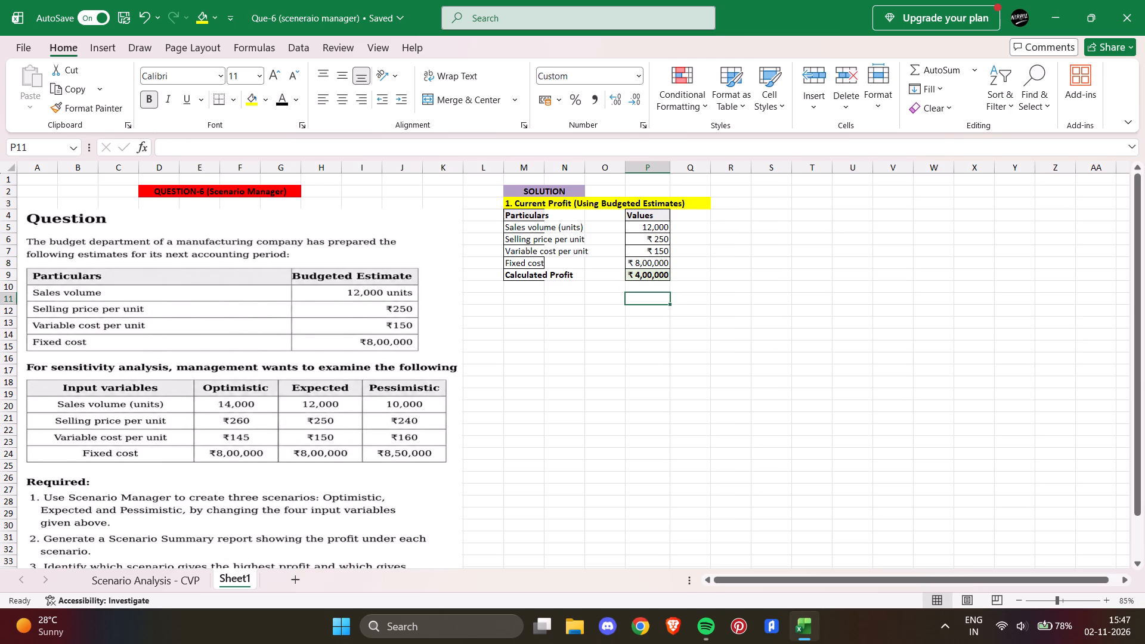
Remove the fill colour from the calculated profit value in P9 and the header cells P4 and M4.
left_click(653, 273)
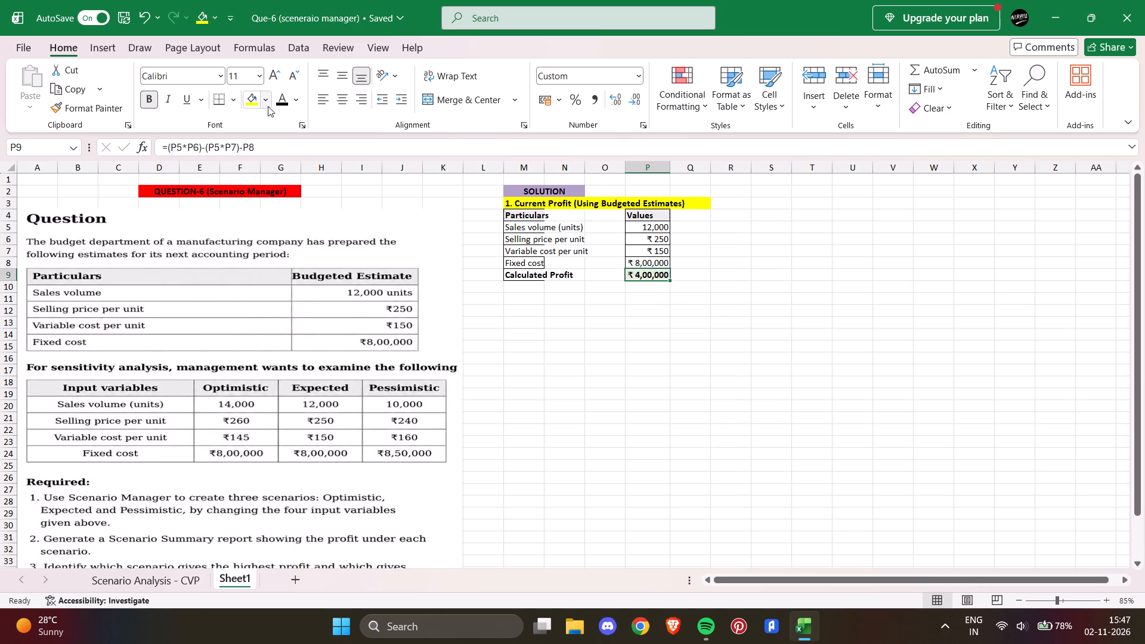
left_click(267, 98)
left_click(301, 354)
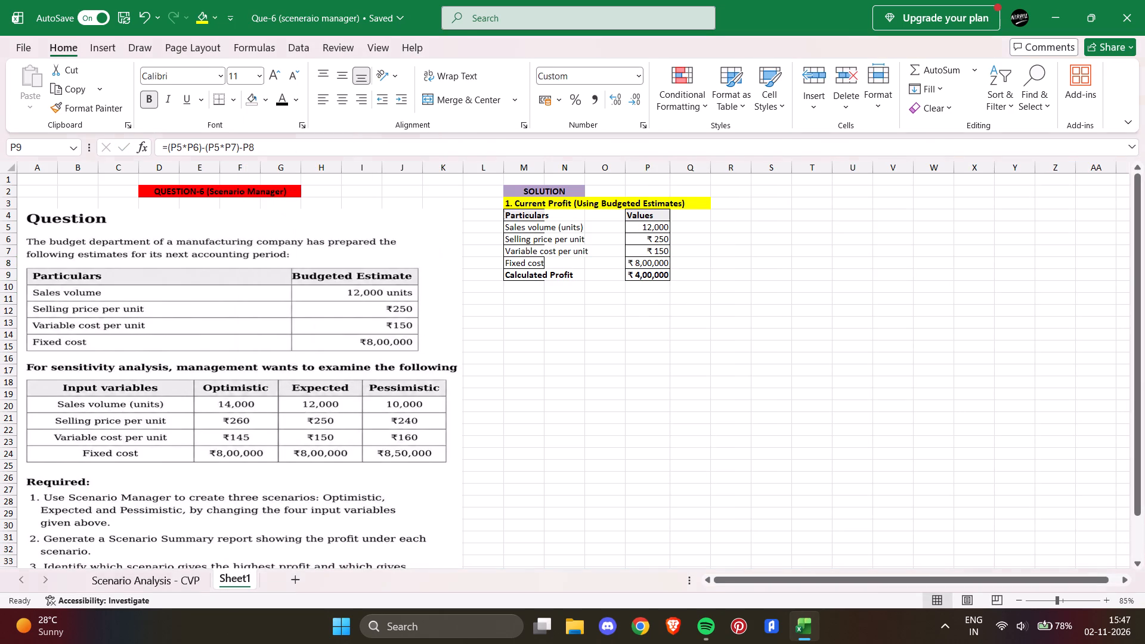
left_click(655, 219)
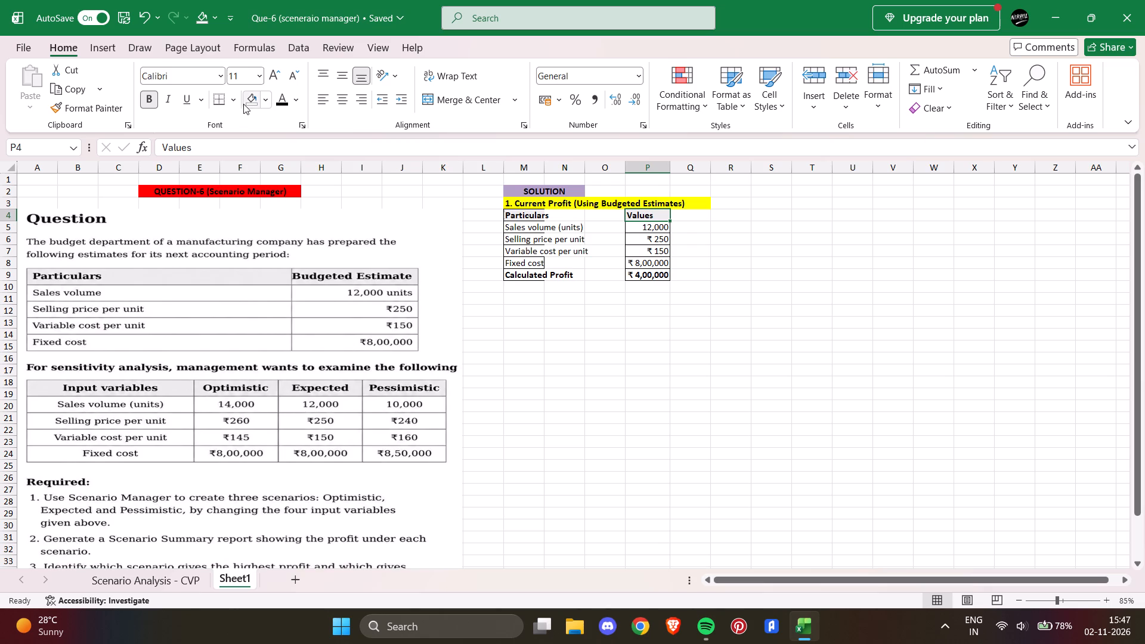
left_click(243, 104)
left_click(535, 213)
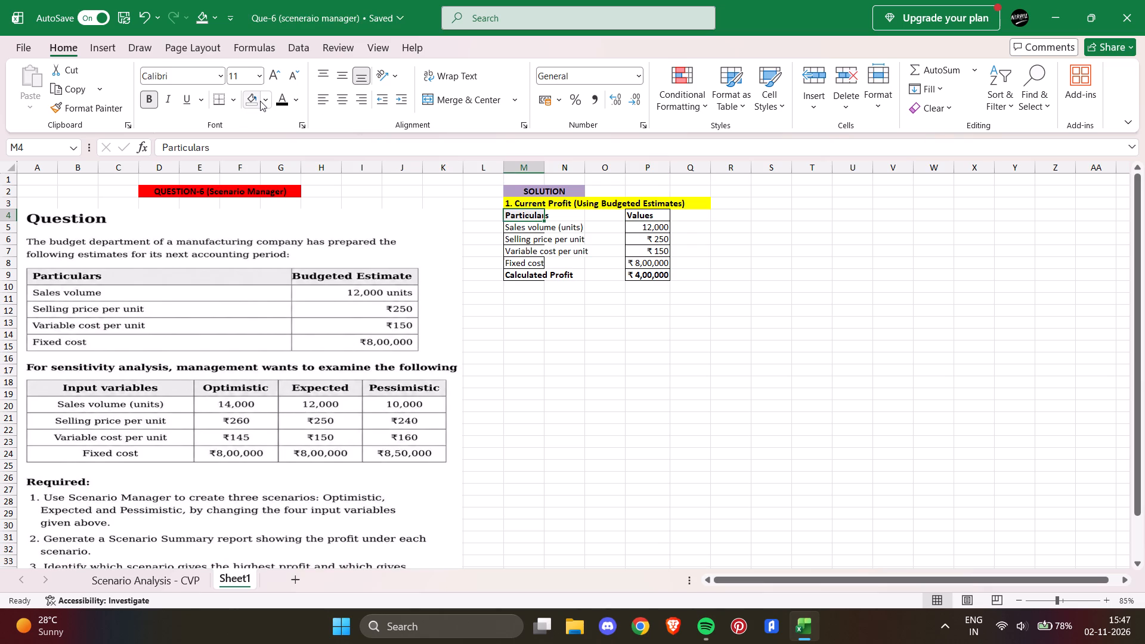
left_click(258, 99)
Erase all existing cell borders from the current profit table in M4:P9.
left_click(563, 291)
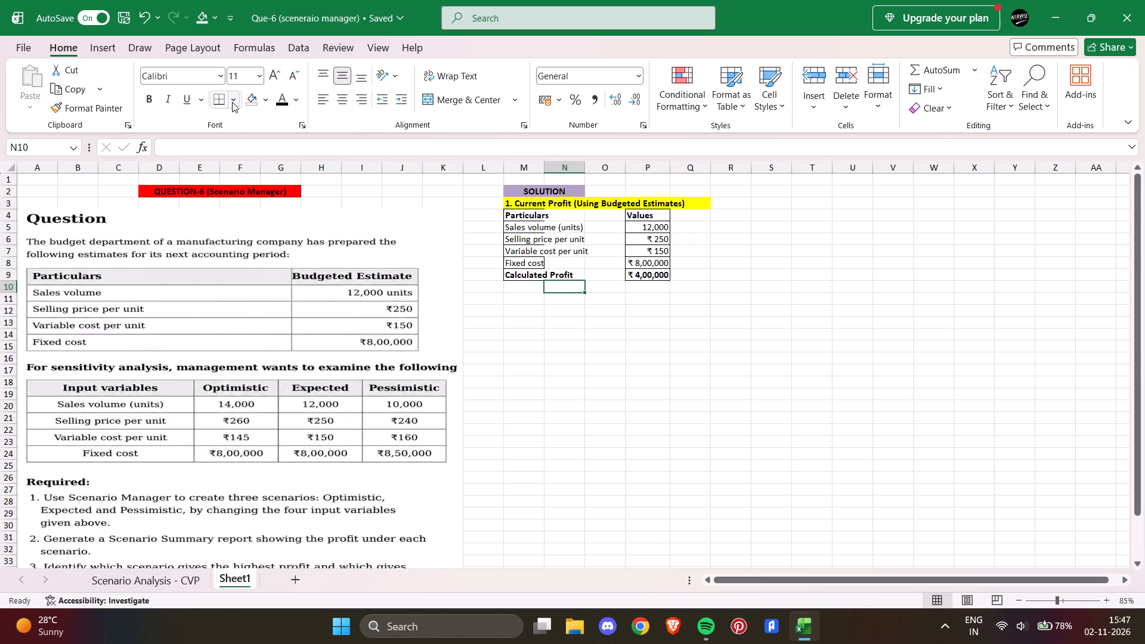
left_click(232, 102)
left_click(260, 488)
left_click_drag(712, 311, 667, 262)
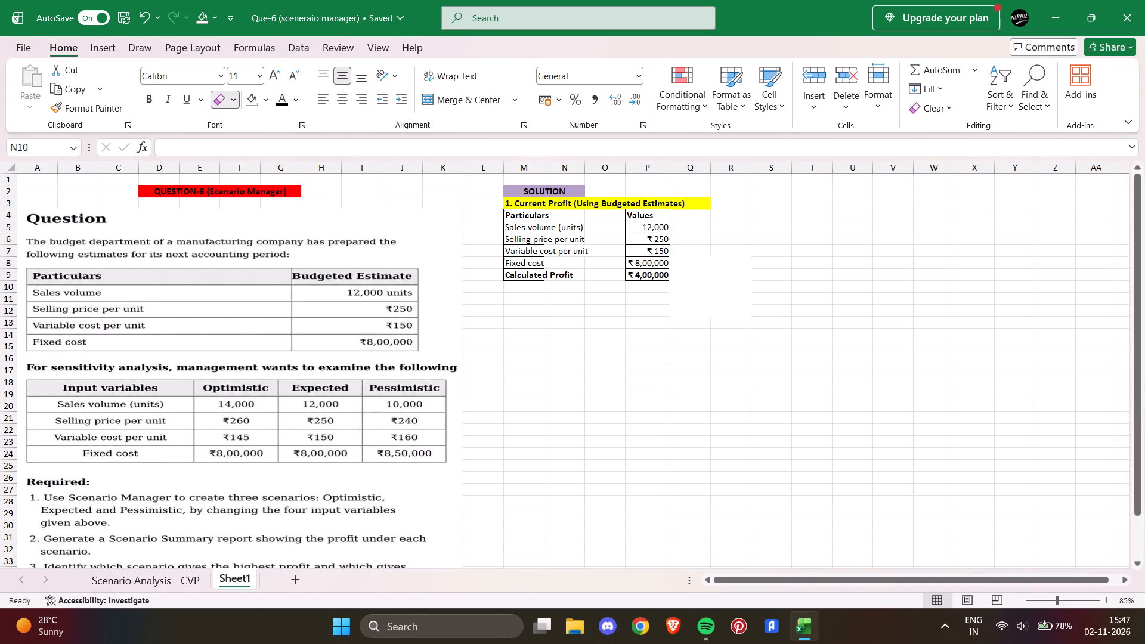
left_click_drag(667, 262, 632, 216)
left_click_drag(710, 264, 522, 281)
left_click_drag(606, 249, 479, 218)
left_click_drag(586, 225, 544, 246)
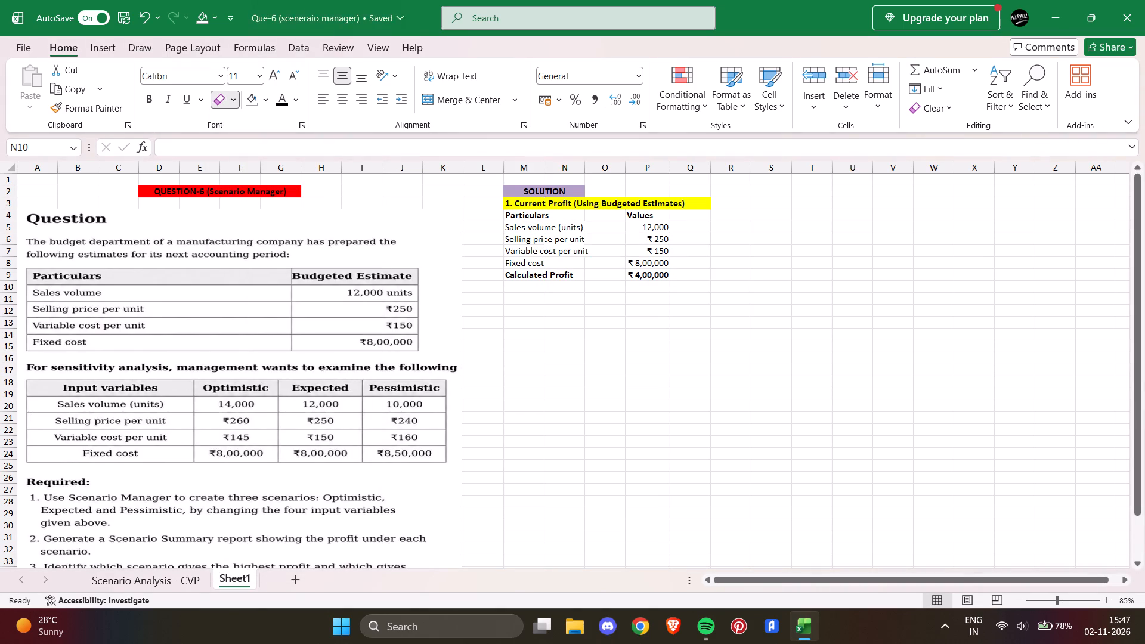
left_click_drag(544, 246, 555, 289)
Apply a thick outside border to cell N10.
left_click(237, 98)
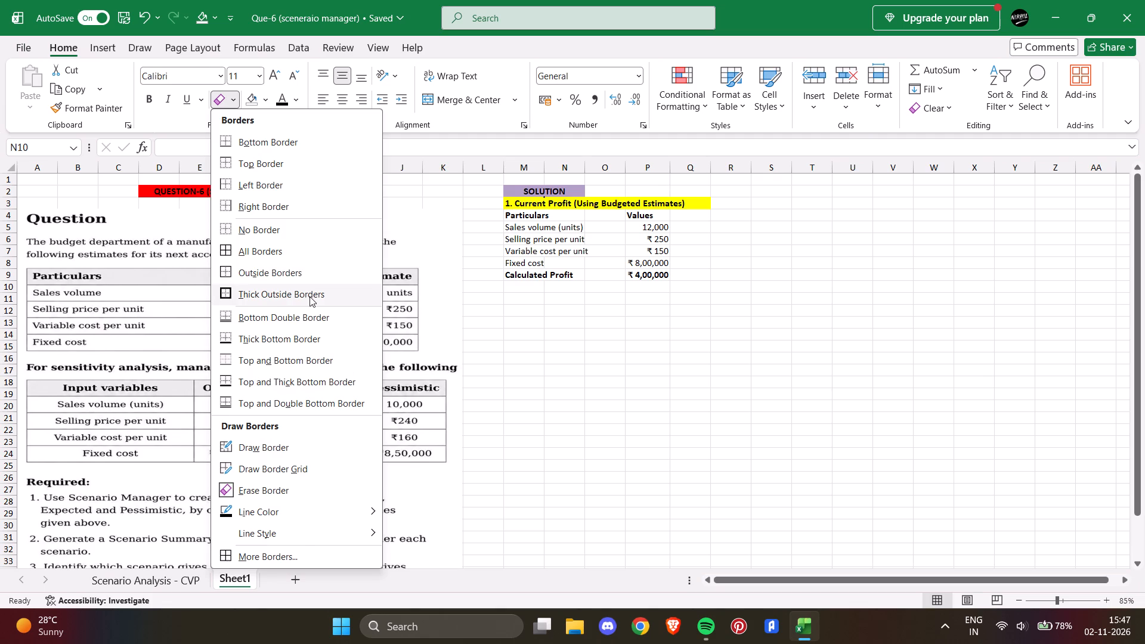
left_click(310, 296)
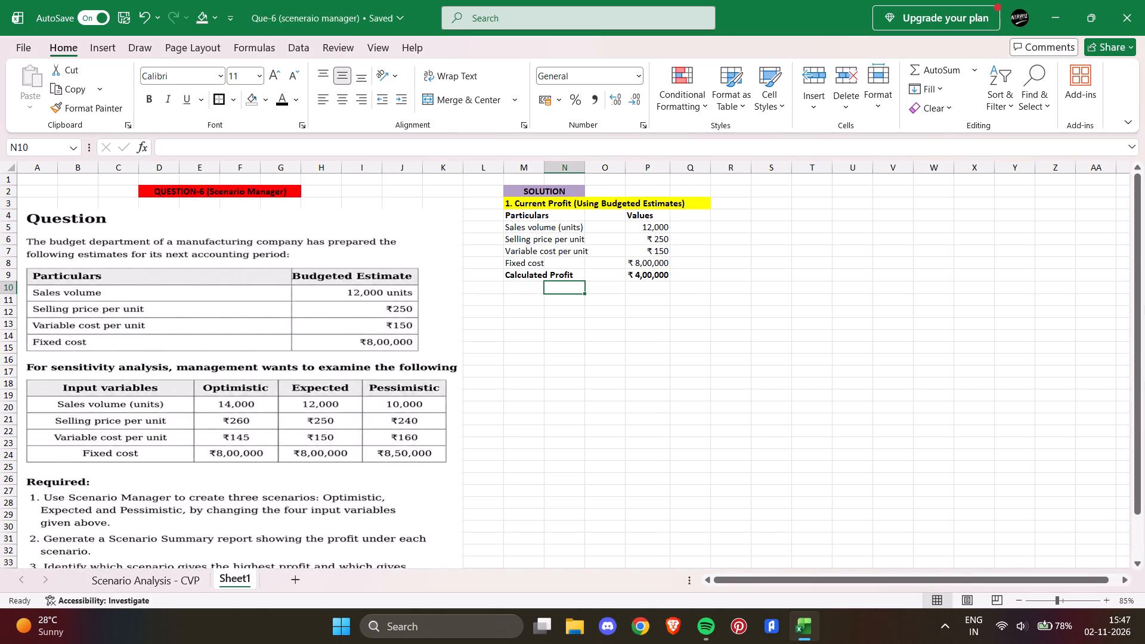
Centre the Values column P4:P9 horizontally and align it to the middle vertically.
left_click(637, 217)
left_click_drag(637, 217, 649, 256)
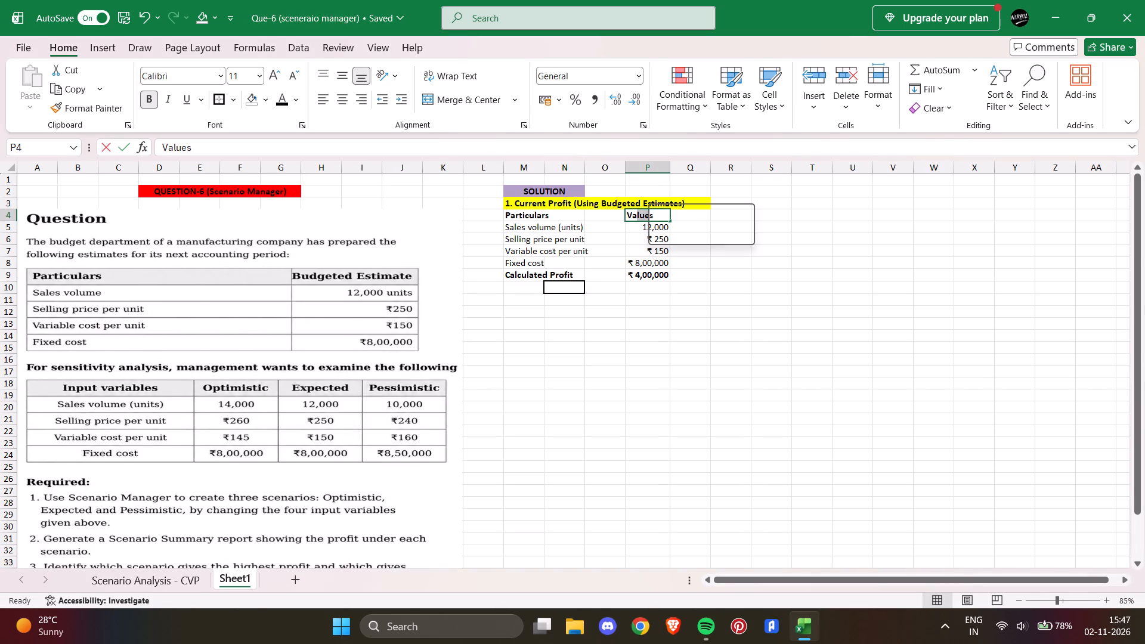
left_click(736, 284)
left_click_drag(635, 215, 658, 283)
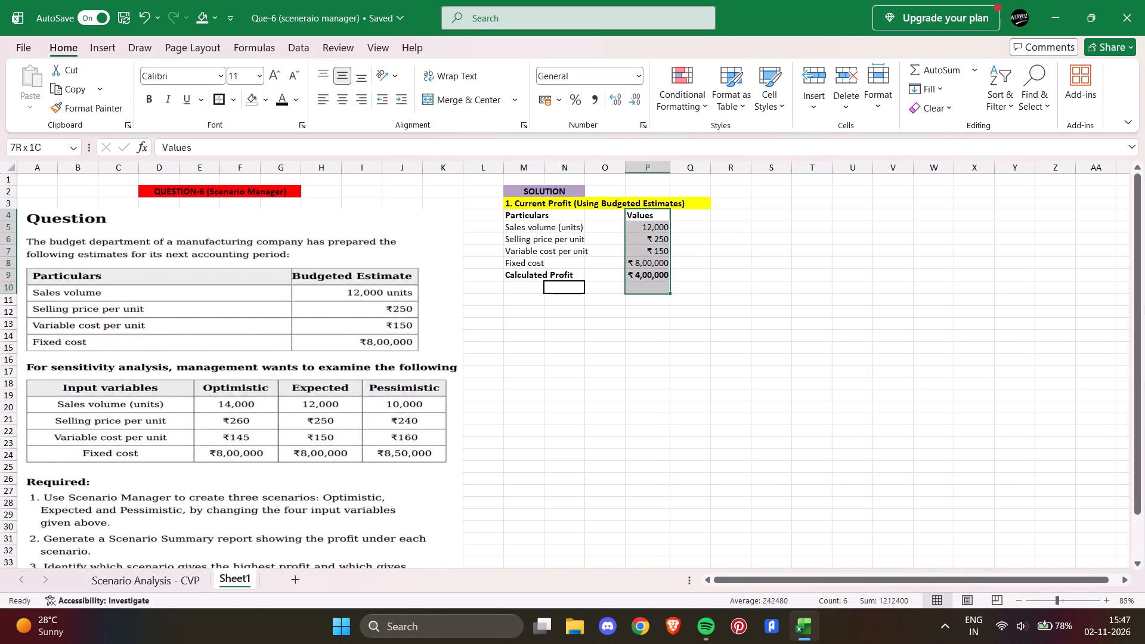
left_click_drag(658, 283, 658, 273)
left_click(339, 109)
left_click(341, 101)
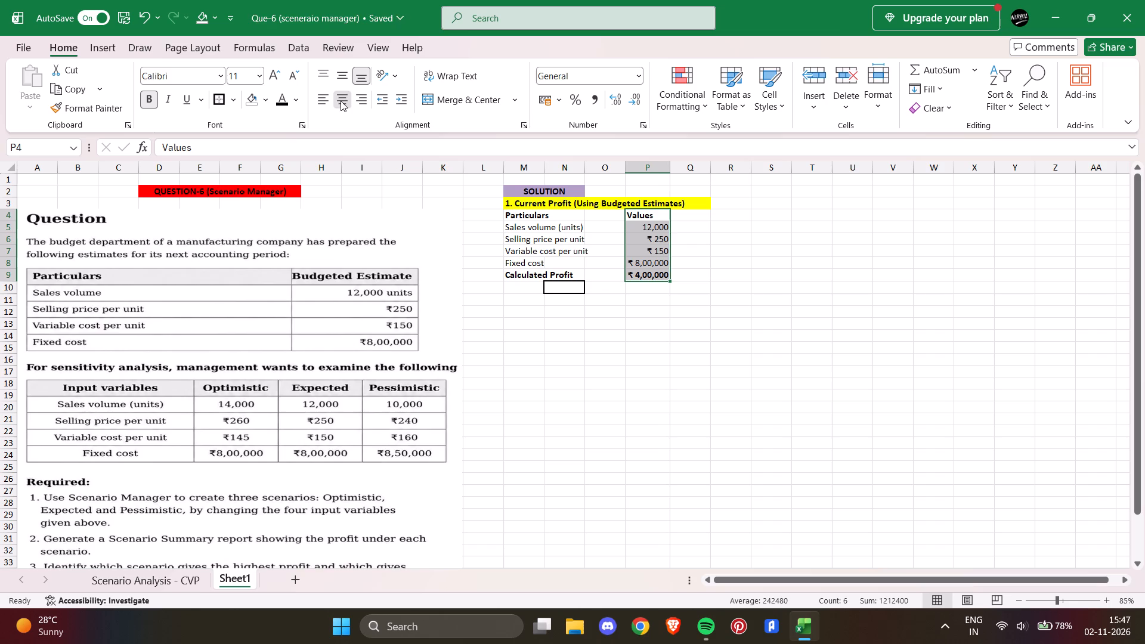
left_click(341, 79)
left_click(732, 222)
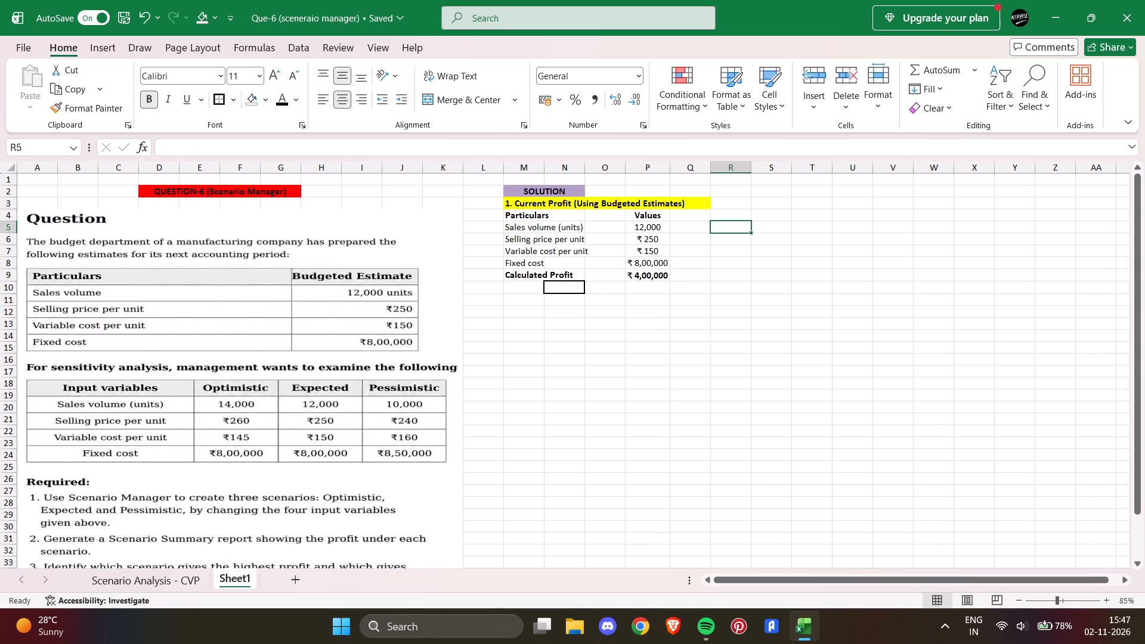
Apply thick outside borders to the table M4:P9, the Calculated Profit row M9:P9 and the label block M4:O9.
left_click_drag(515, 214, 646, 274)
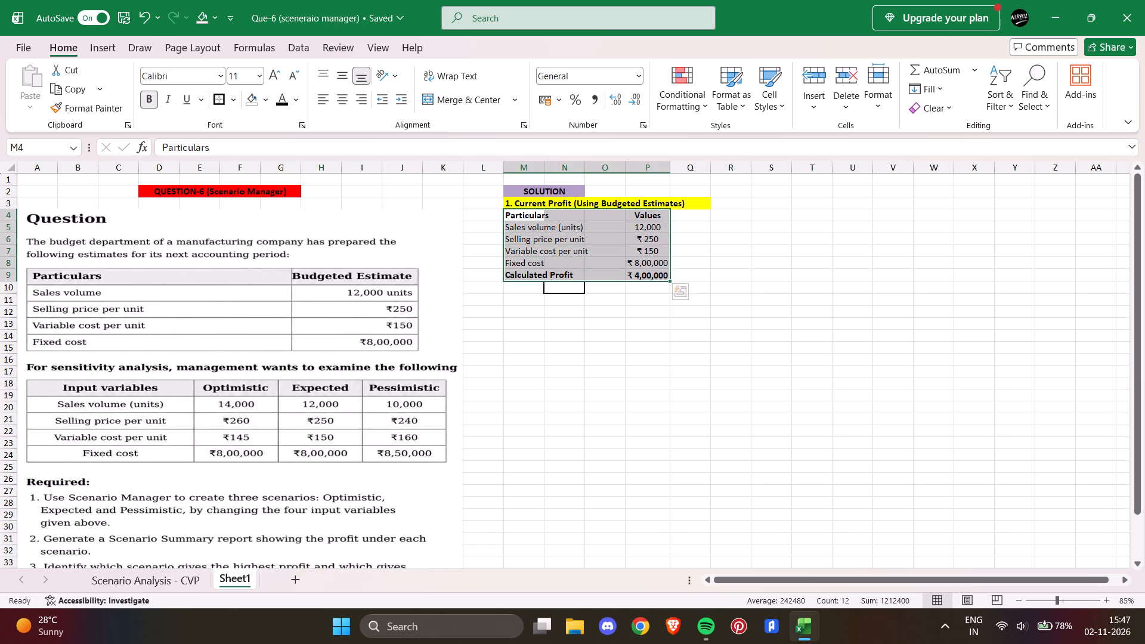
left_click(225, 98)
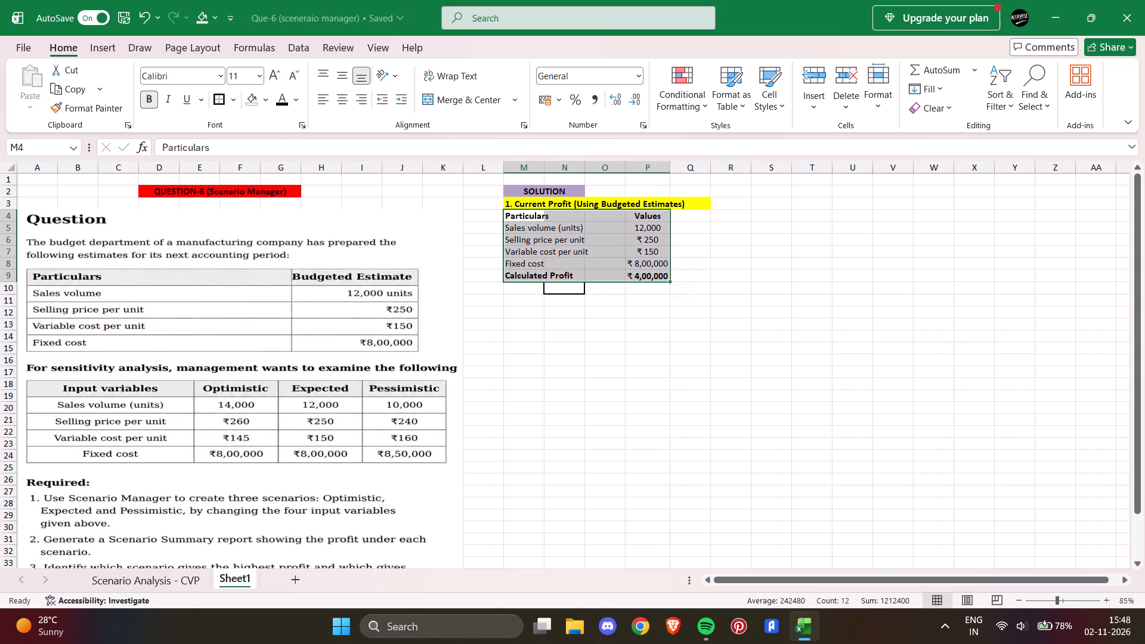
left_click_drag(520, 274, 645, 278)
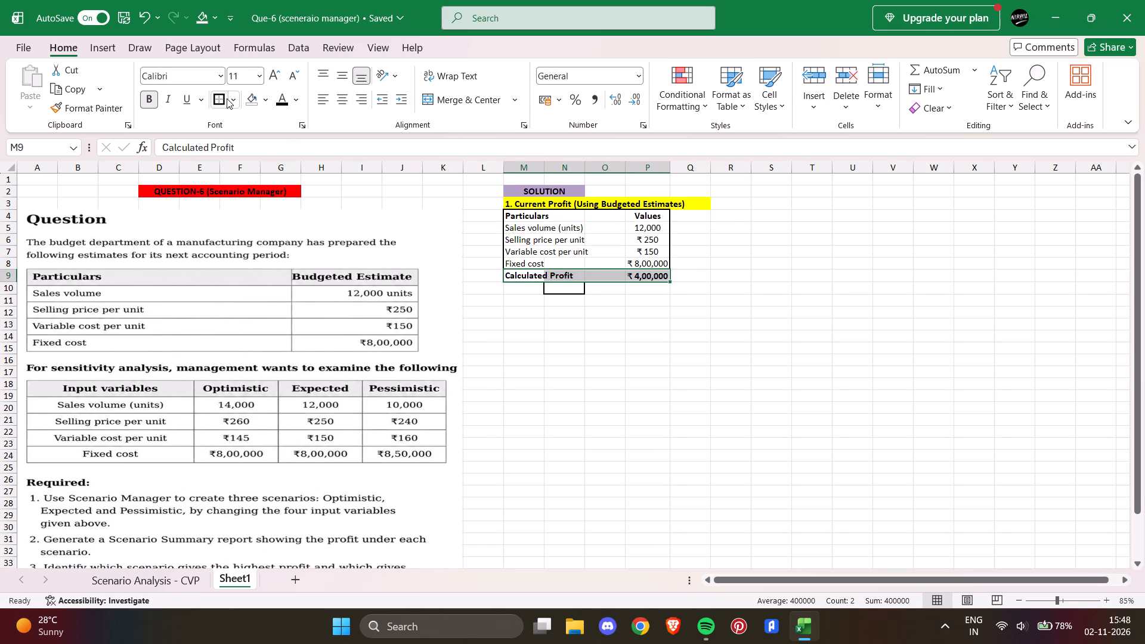
left_click(225, 98)
left_click_drag(546, 211, 610, 259)
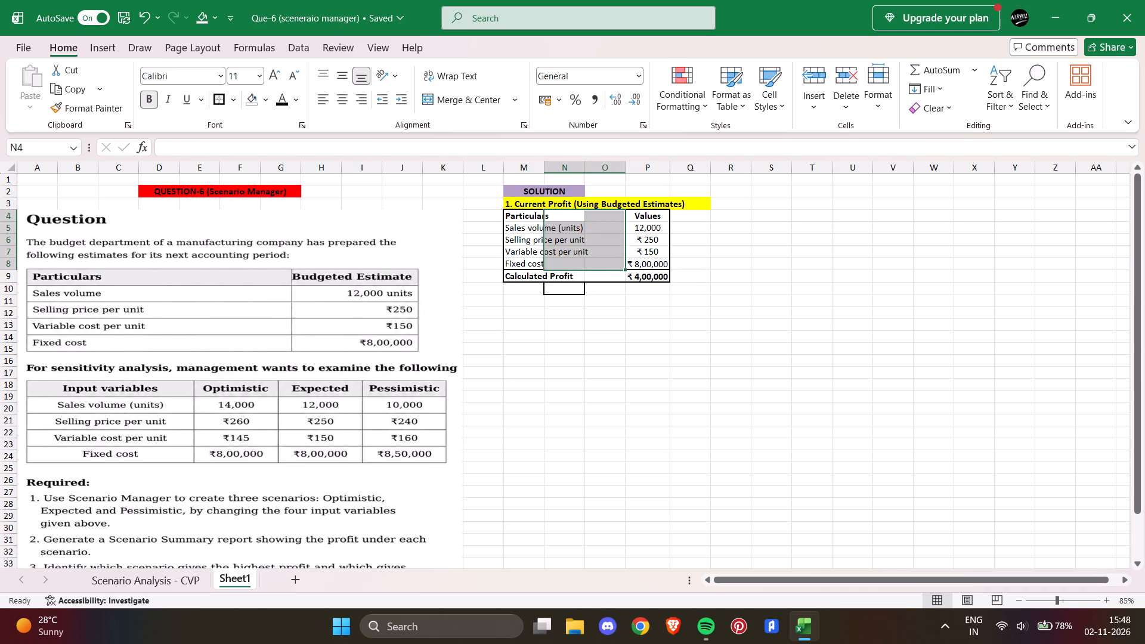
left_click_drag(515, 218, 623, 276)
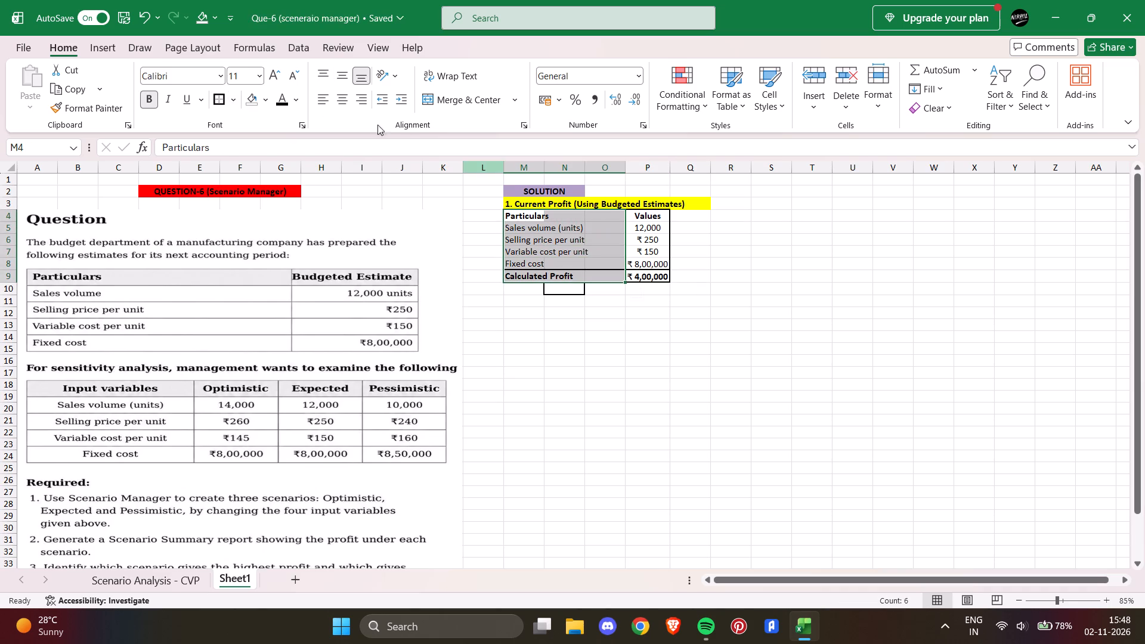
left_click(219, 104)
left_click(790, 261)
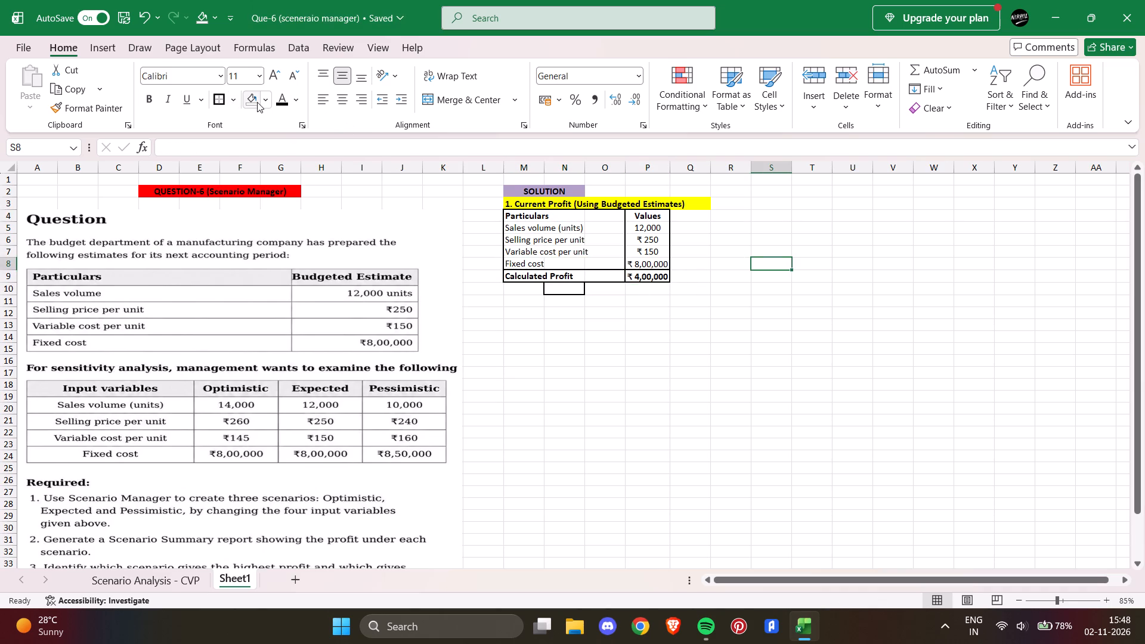
Erase the stray border around cell N10 below the current profit table.
left_click(233, 98)
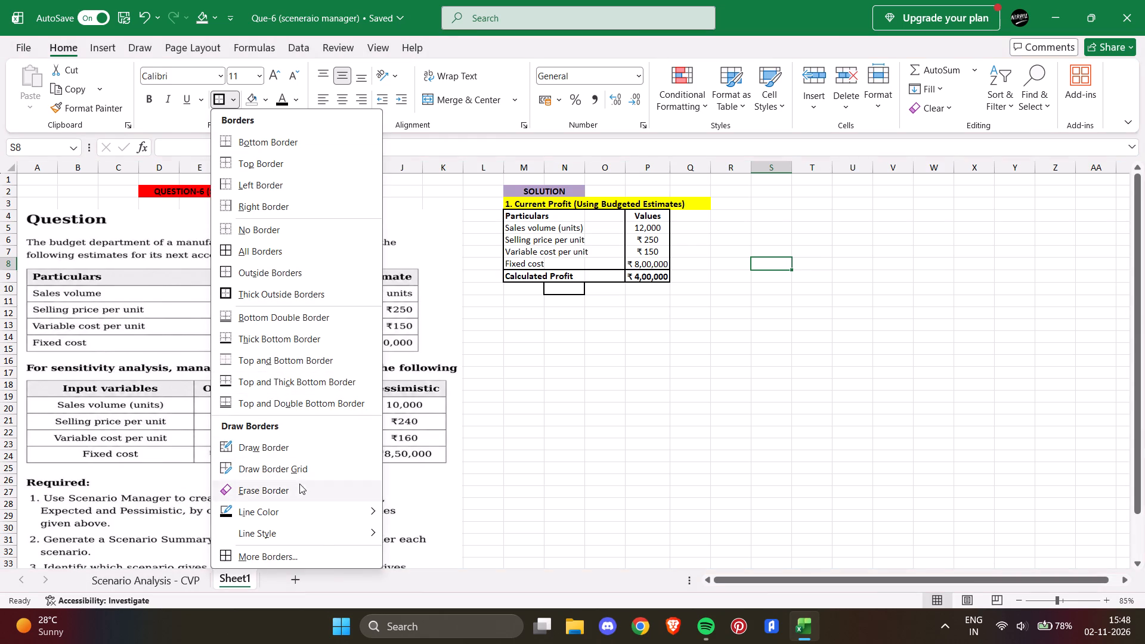
left_click(299, 484)
left_click_drag(604, 295, 581, 295)
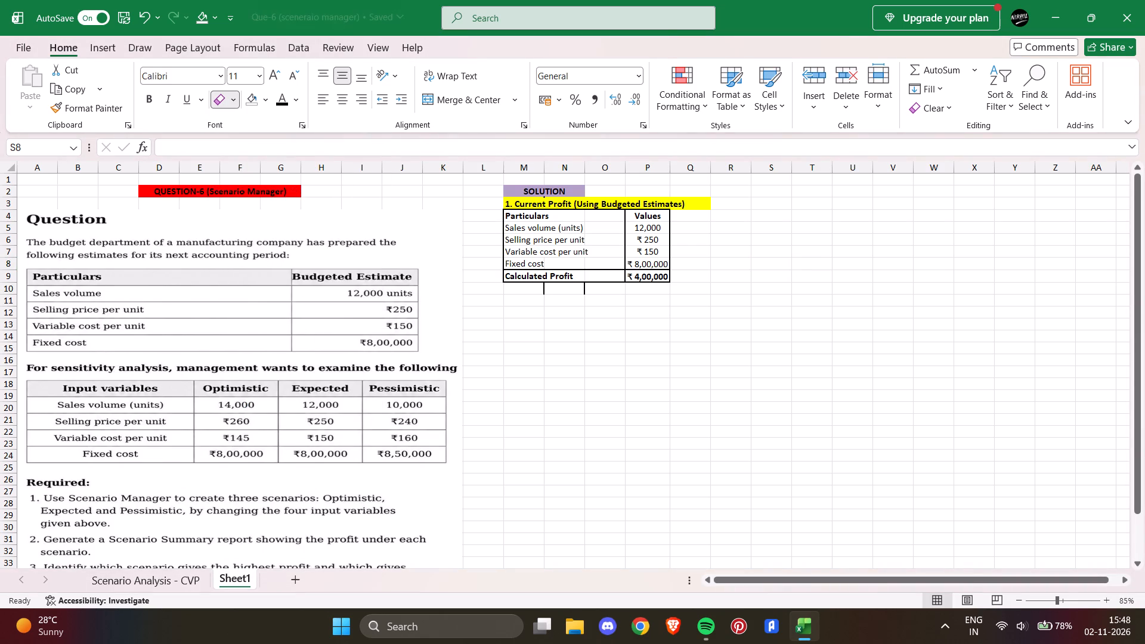
left_click_drag(553, 292, 544, 292)
left_click_drag(599, 296, 574, 294)
left_click_drag(610, 294, 572, 290)
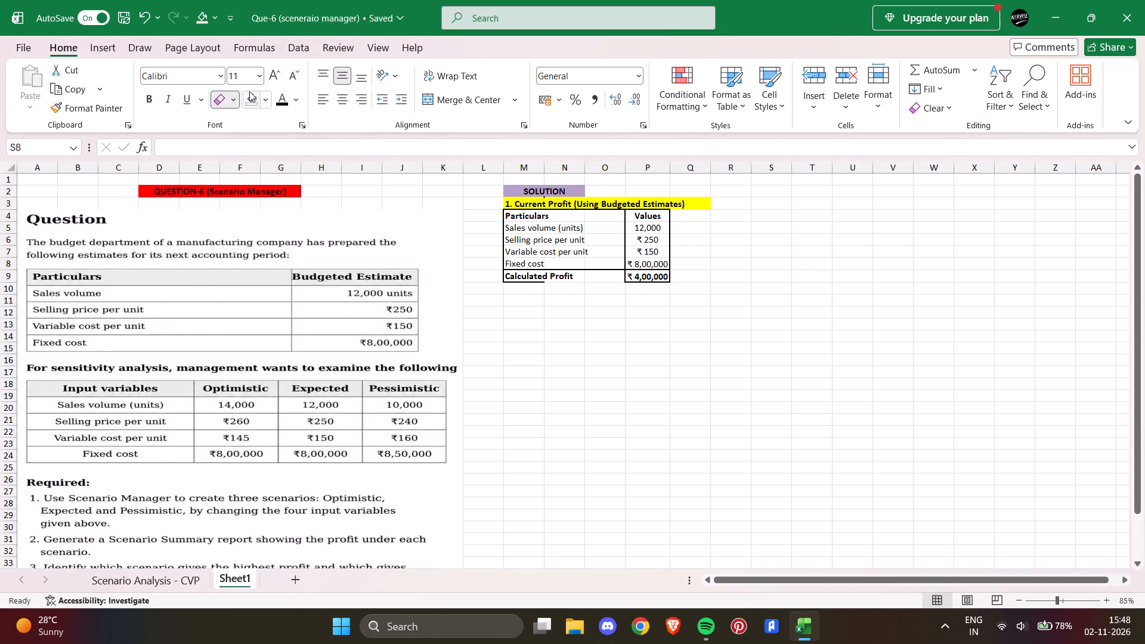
Apply a thick outside border to cell S8 and to the Calculated Profit label cells M9:O9.
left_click(239, 100)
left_click(273, 299)
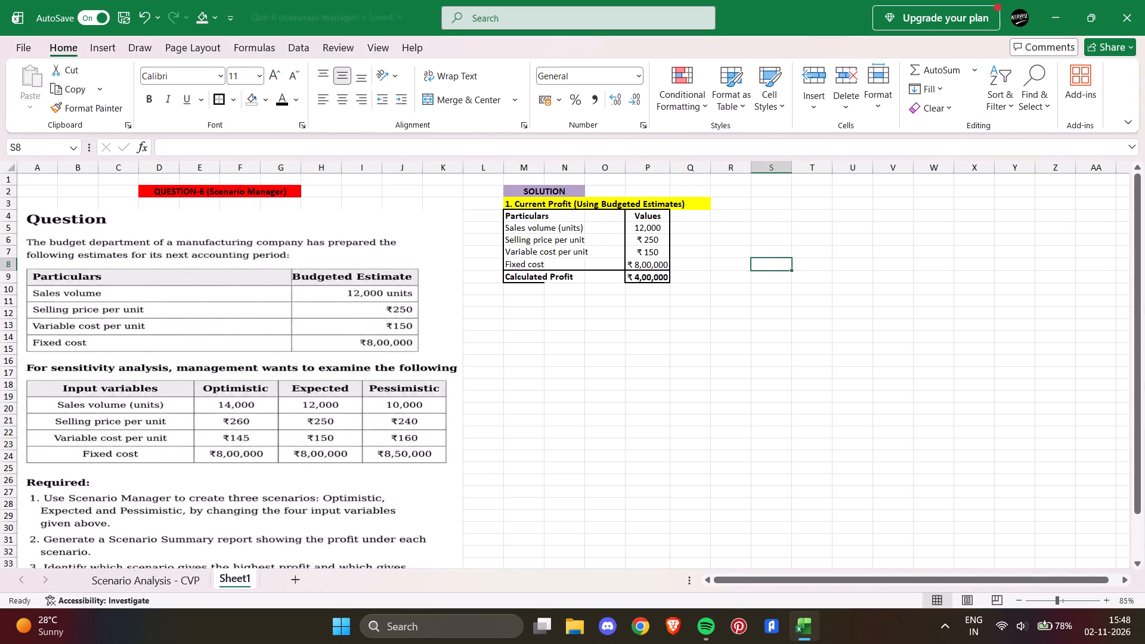
left_click_drag(506, 273, 601, 273)
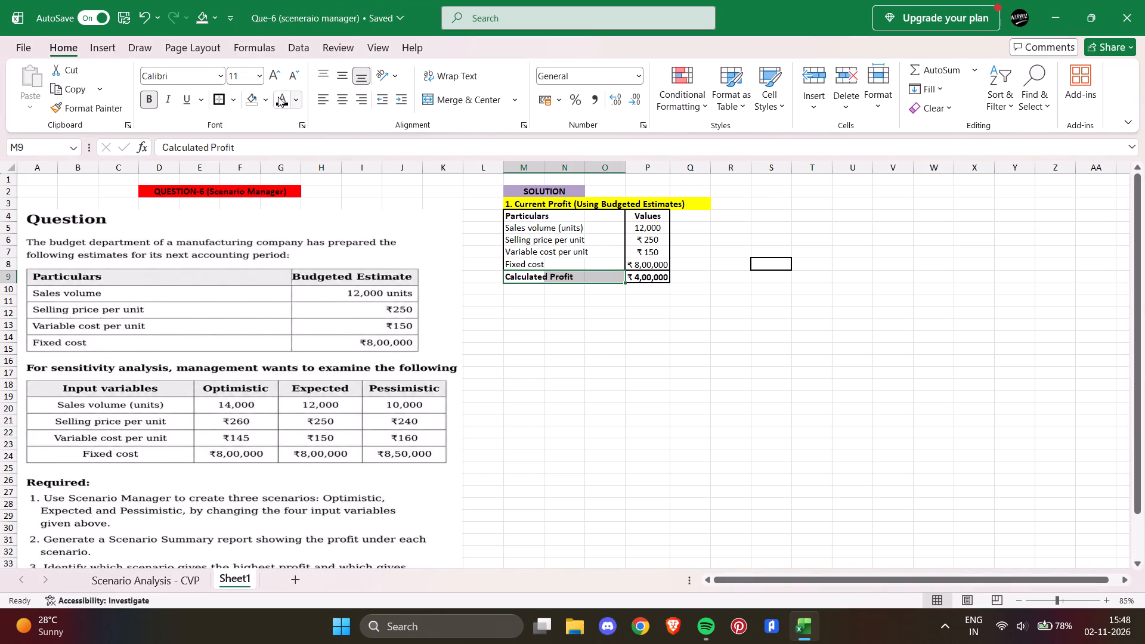
left_click(218, 99)
left_click(701, 273)
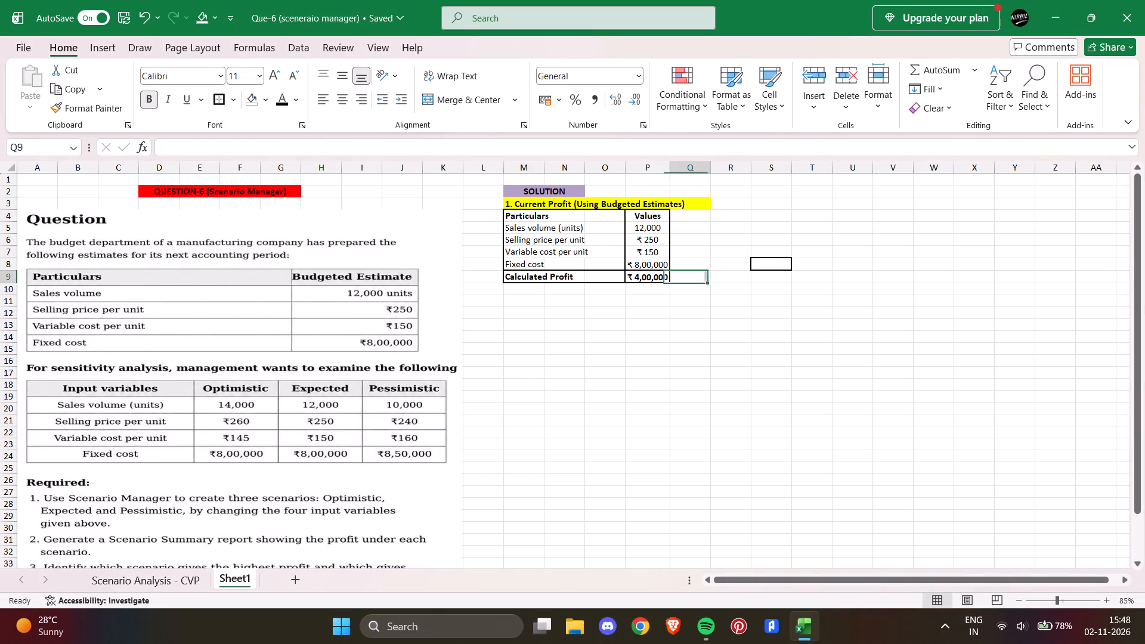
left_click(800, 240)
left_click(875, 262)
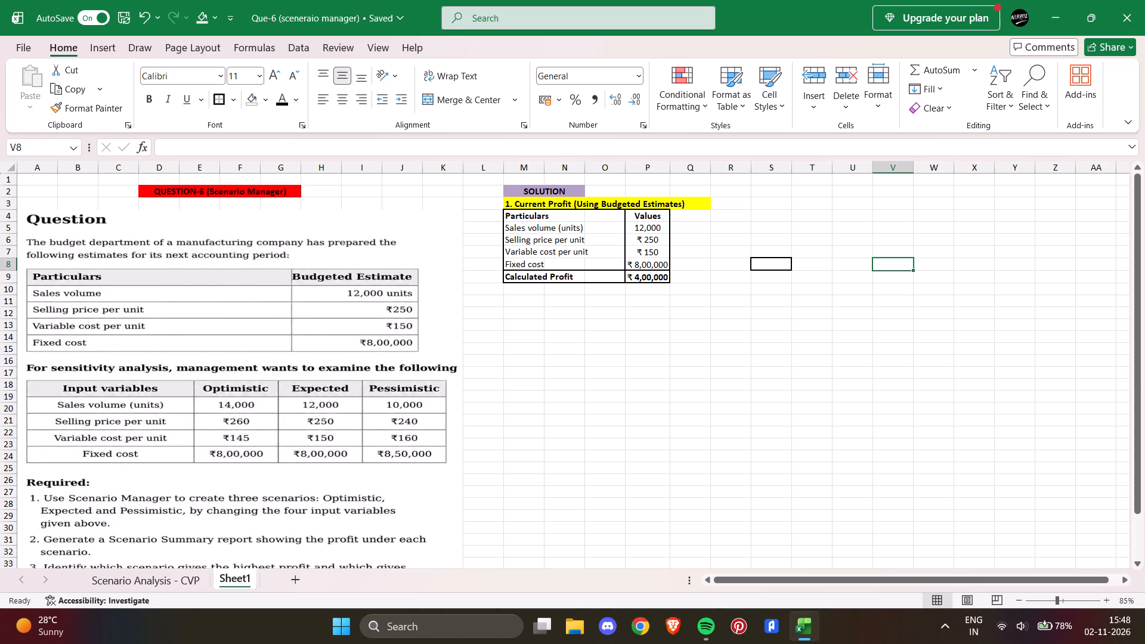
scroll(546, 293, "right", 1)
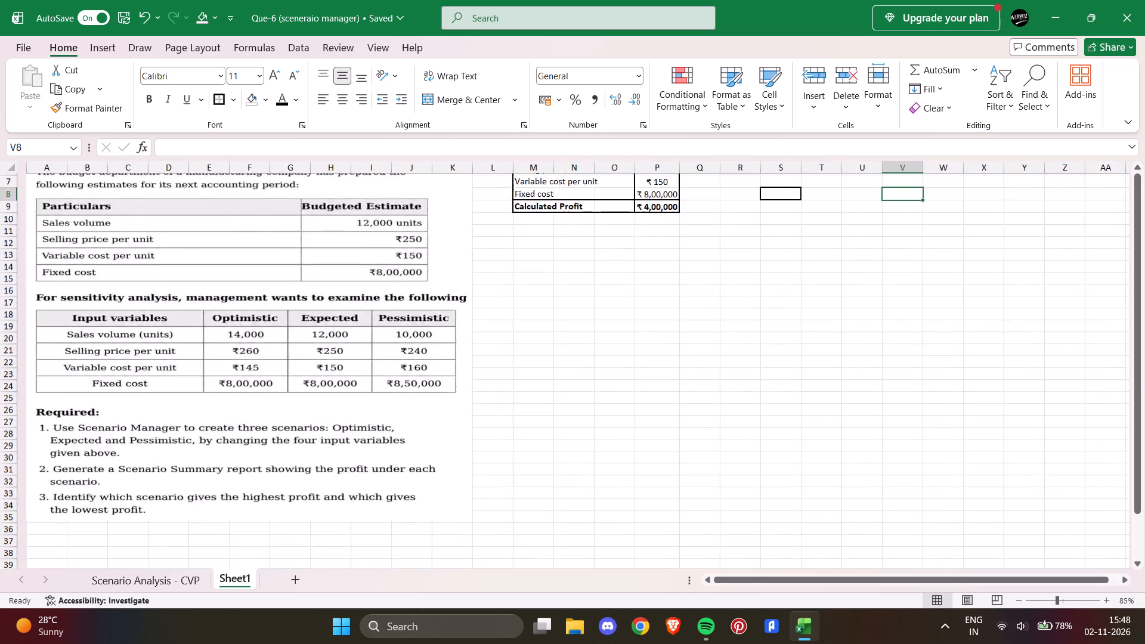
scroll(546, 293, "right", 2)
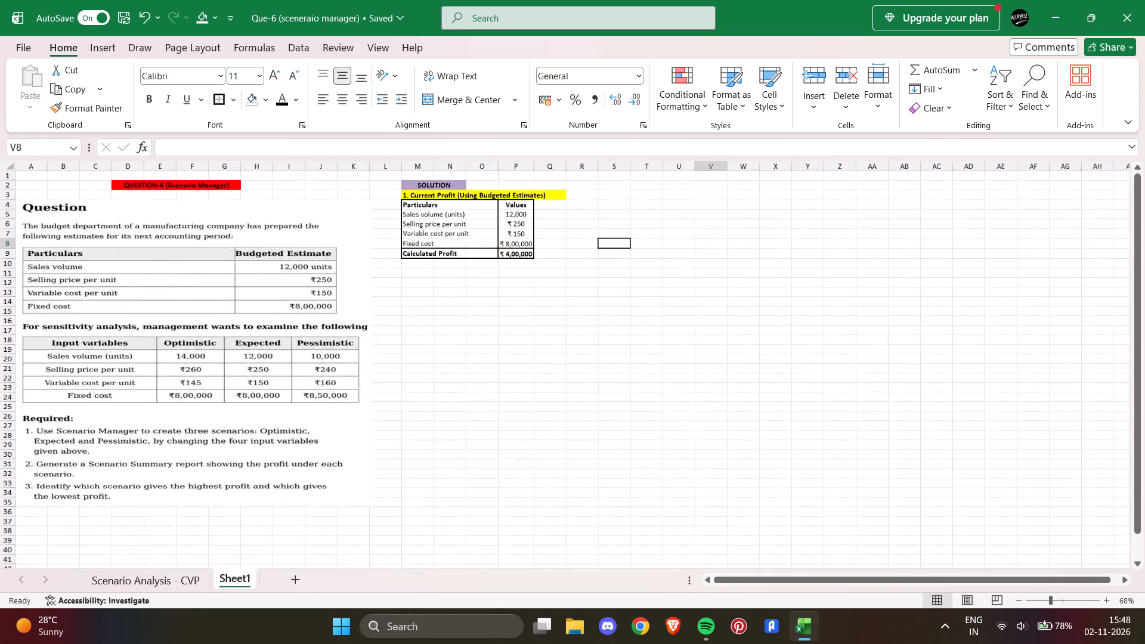
Move the Values column of the current profit table from P4:P9 to Q4:Q9.
scroll(579, 285, "up", 1)
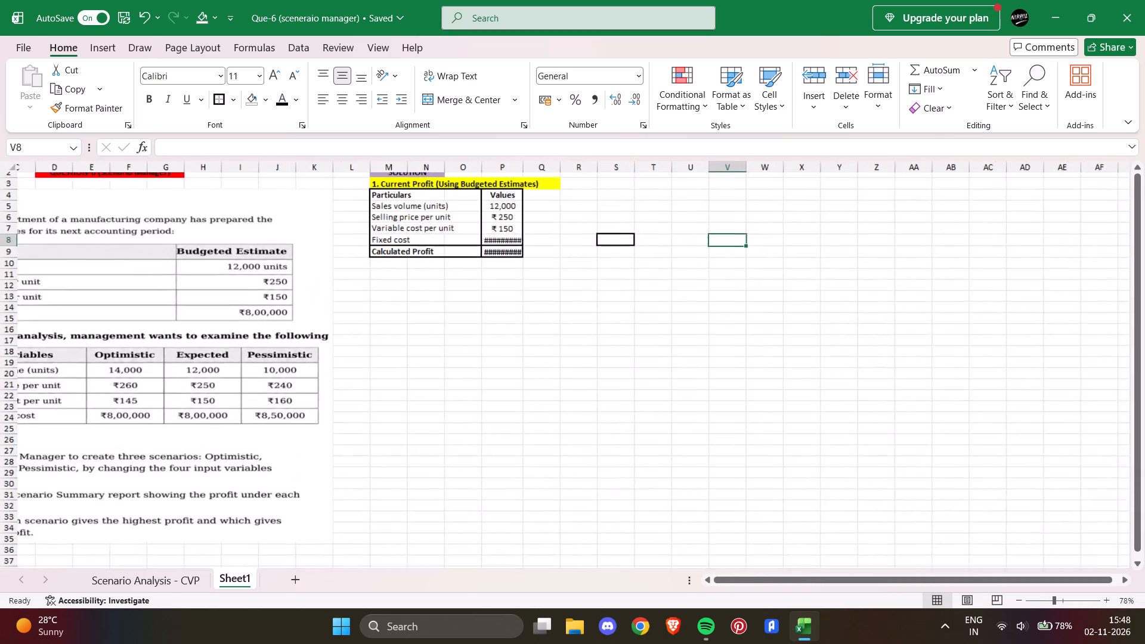
scroll(624, 271, "right", 1)
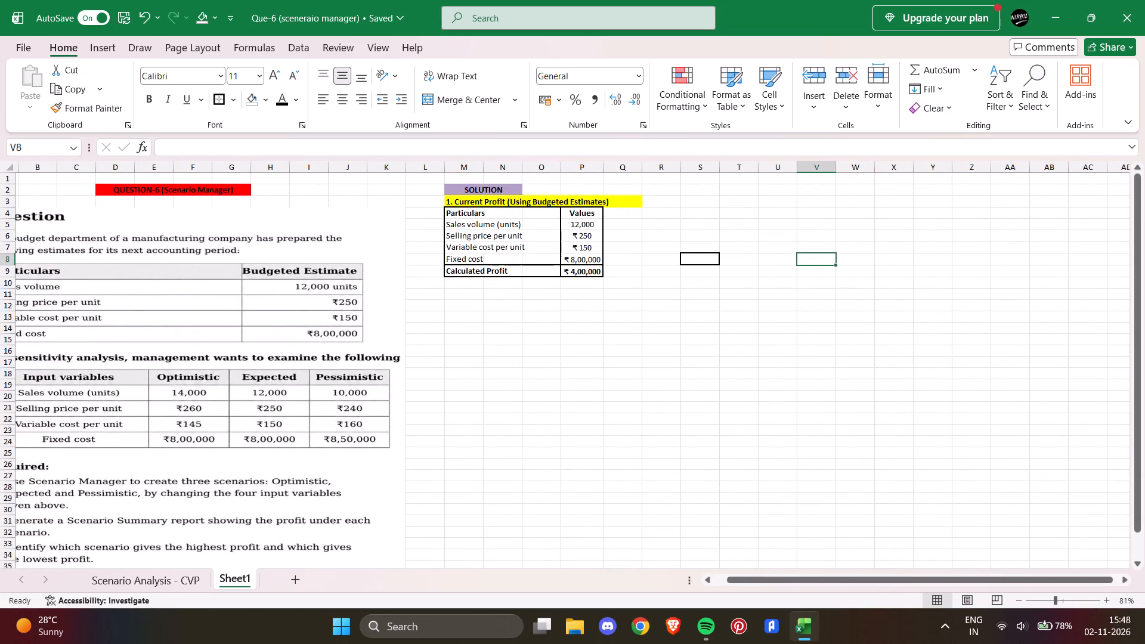
left_click_drag(565, 210, 596, 273)
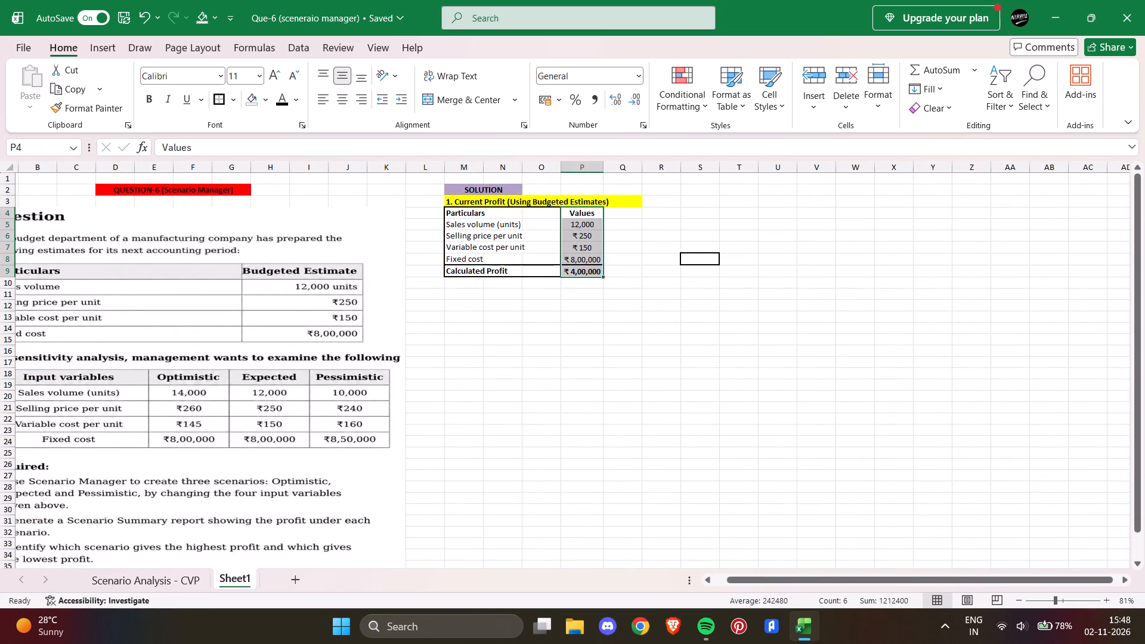
key("ctrl+x")
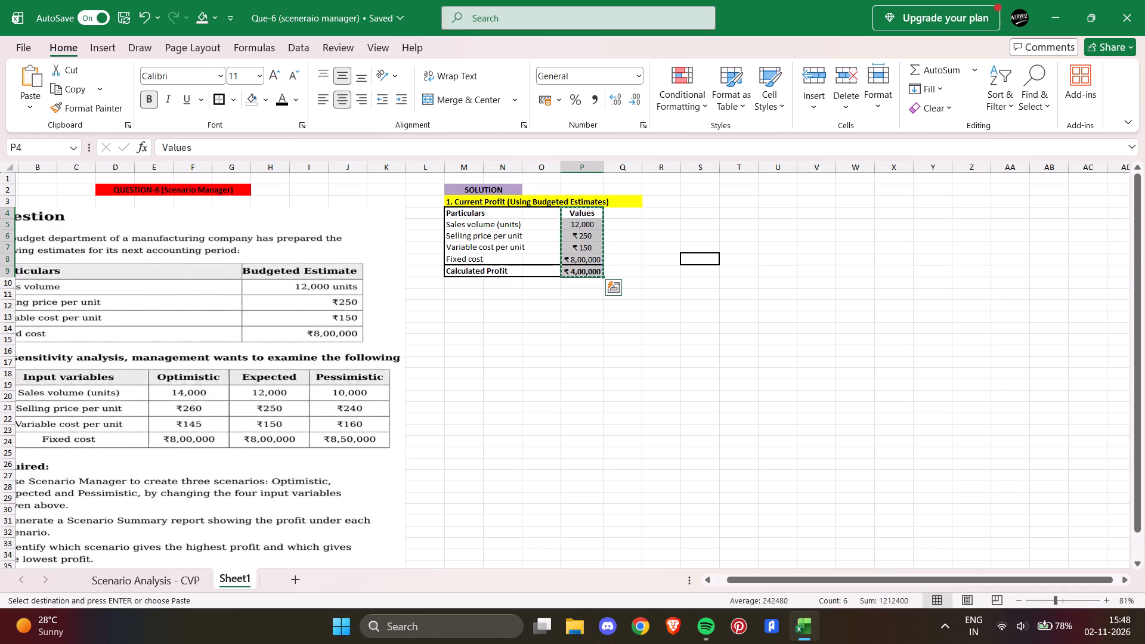
left_click_drag(618, 212, 631, 271)
key("ctrl+v")
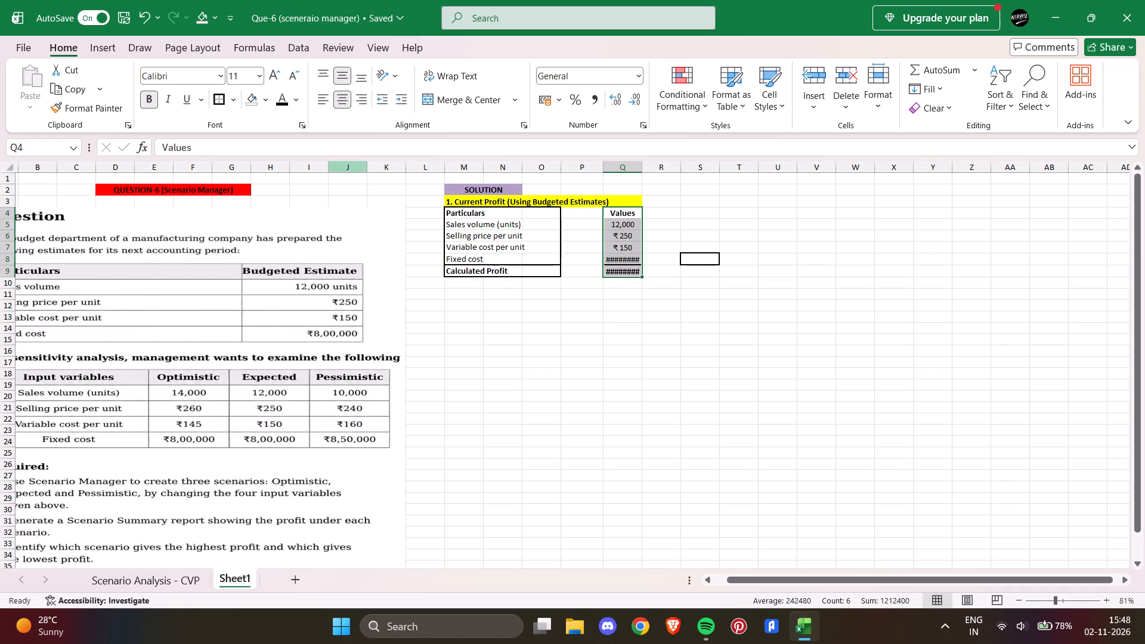
Erase the vertical border line between columns O and P along rows 4 to 9 of the current profit table.
left_click_drag(237, 98, 237, 106)
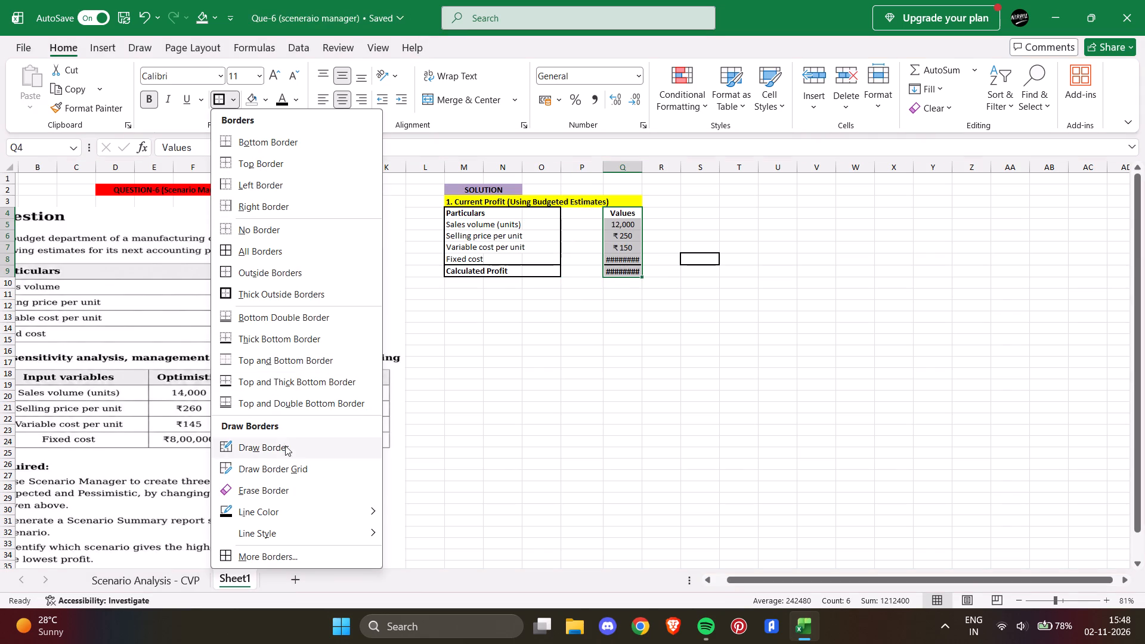
left_click(282, 485)
left_click_drag(574, 231, 558, 217)
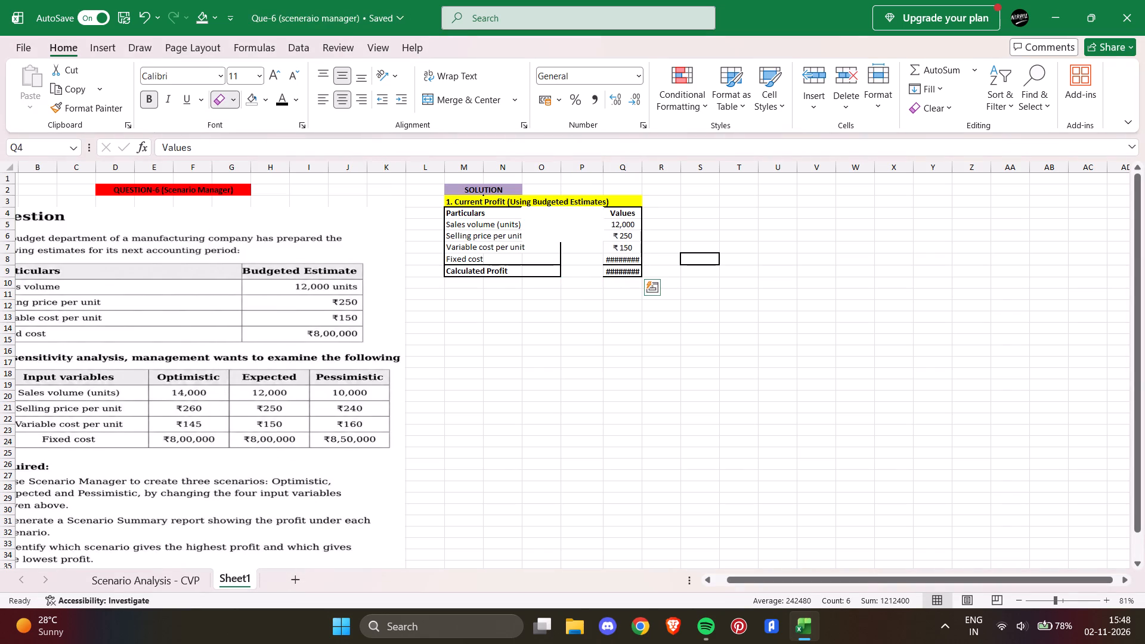
left_click_drag(558, 217, 563, 255)
left_click_drag(563, 255, 562, 266)
left_click_drag(562, 200, 567, 279)
left_click_drag(564, 225, 567, 233)
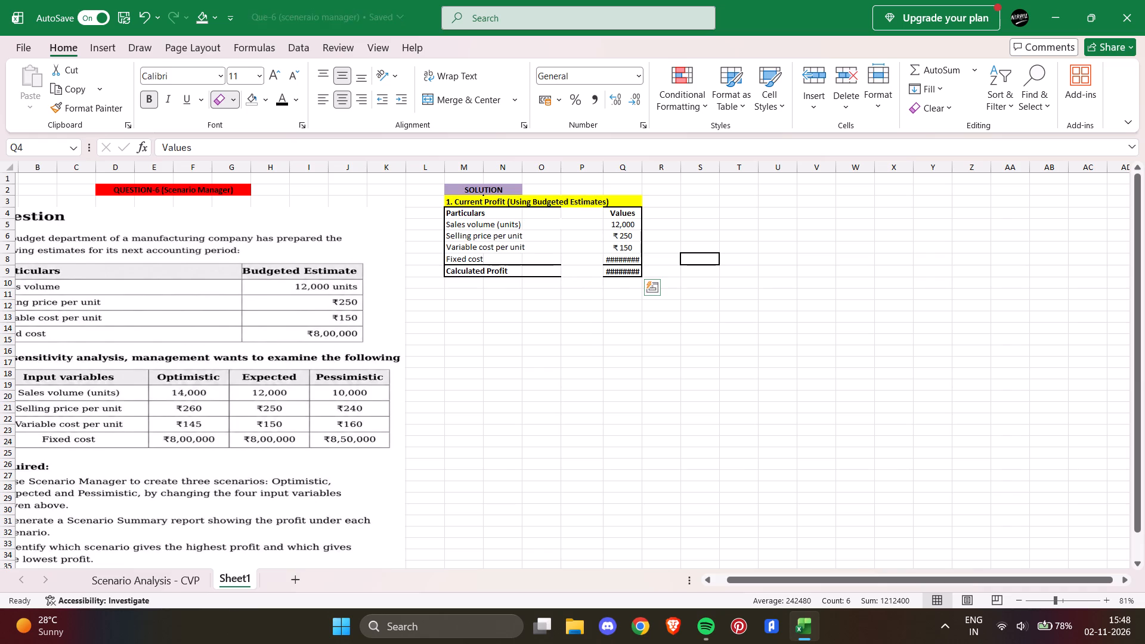
left_click_drag(567, 233, 567, 280)
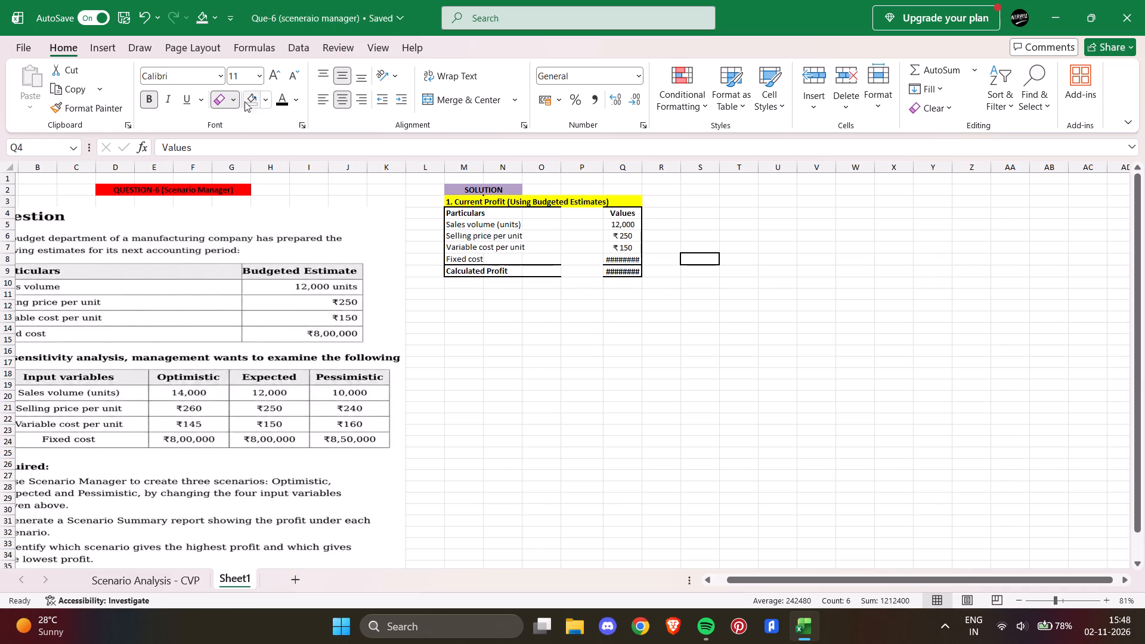
Apply thick outside borders to the values Q4:Q9, the label block M4:P9 and the Calculated Profit label cells M9:P9.
left_click_drag(234, 93, 234, 112)
left_click(255, 295)
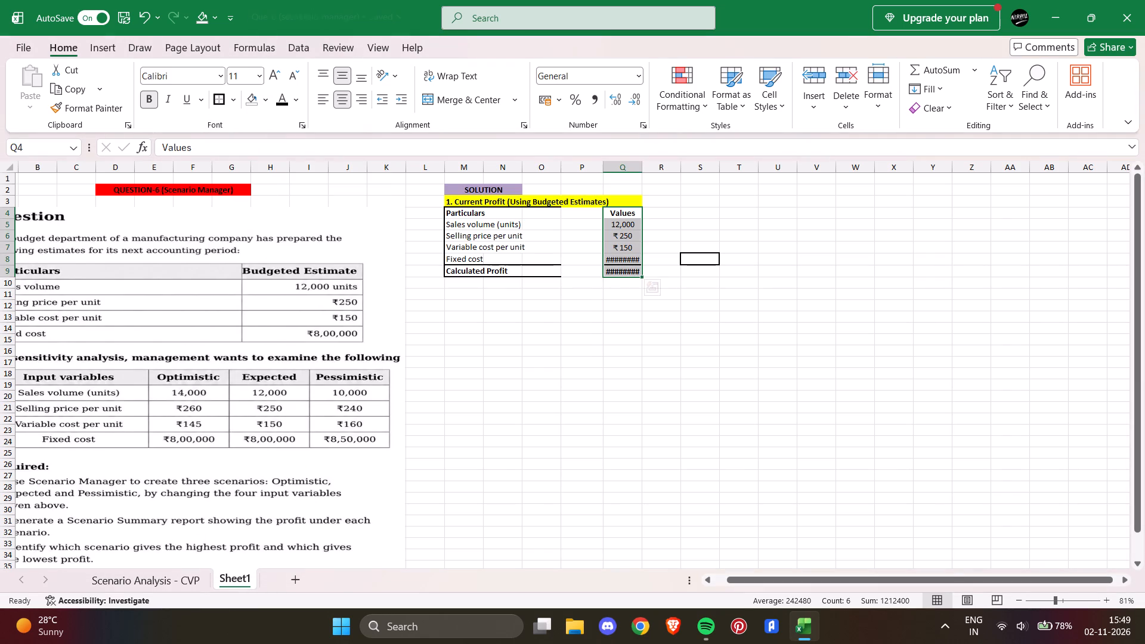
left_click_drag(450, 210, 604, 262)
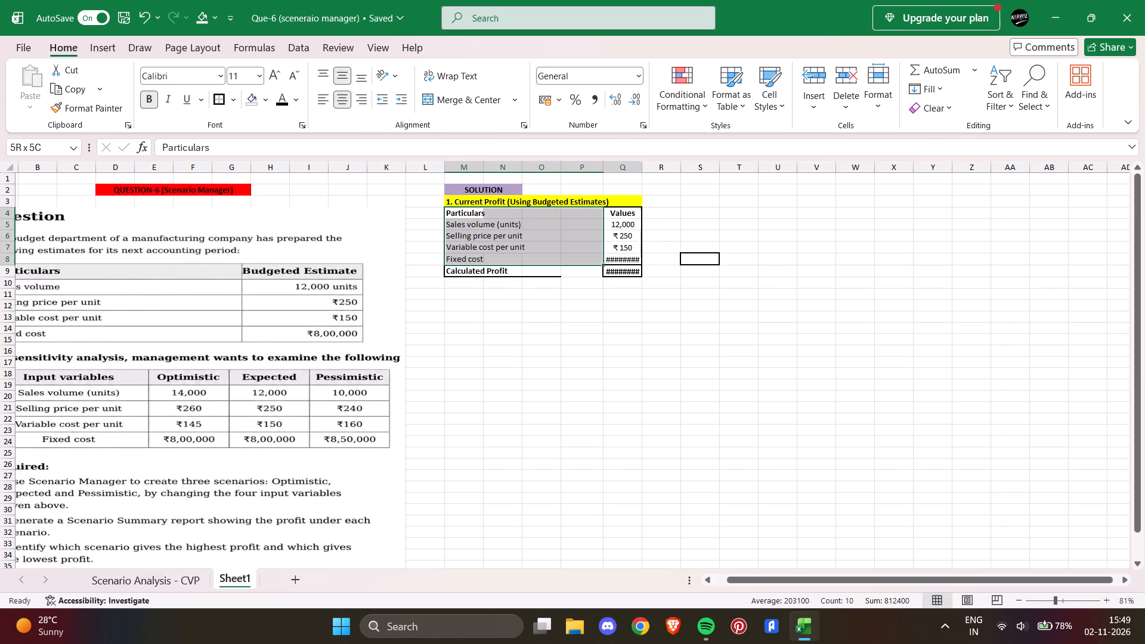
left_click_drag(604, 262, 596, 269)
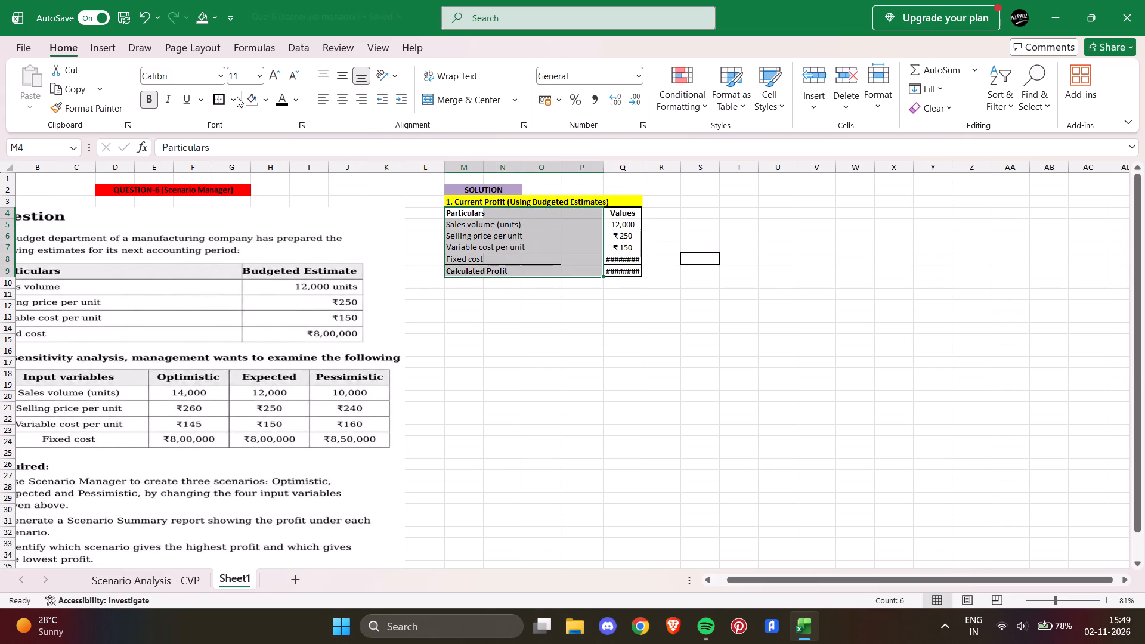
left_click(225, 95)
left_click_drag(454, 271, 572, 273)
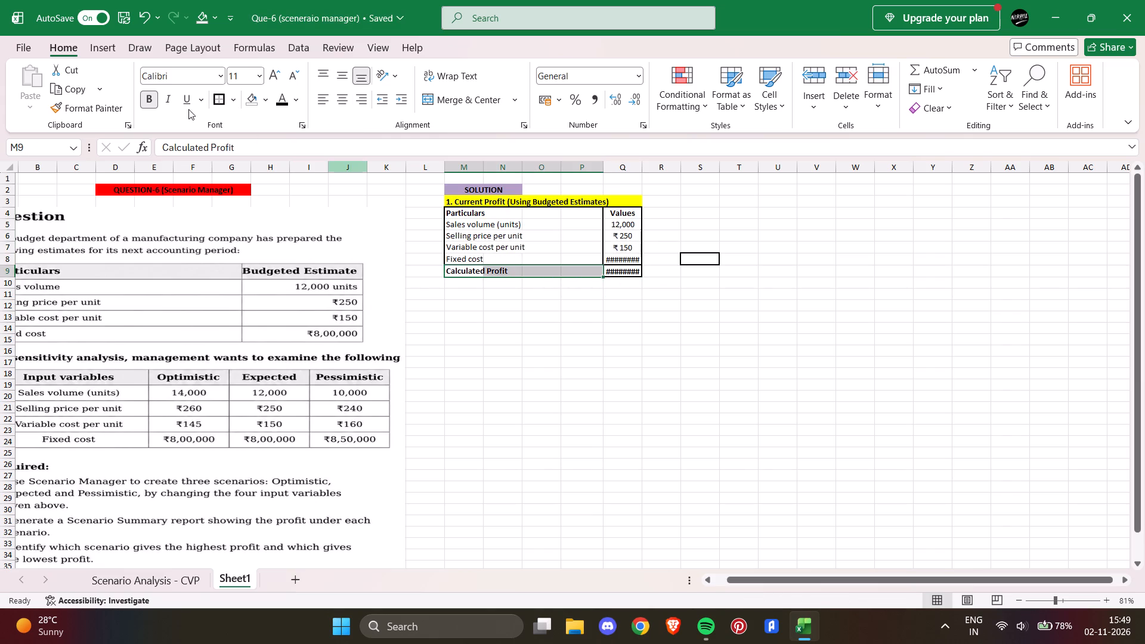
left_click(216, 95)
left_click_drag(667, 231, 660, 233)
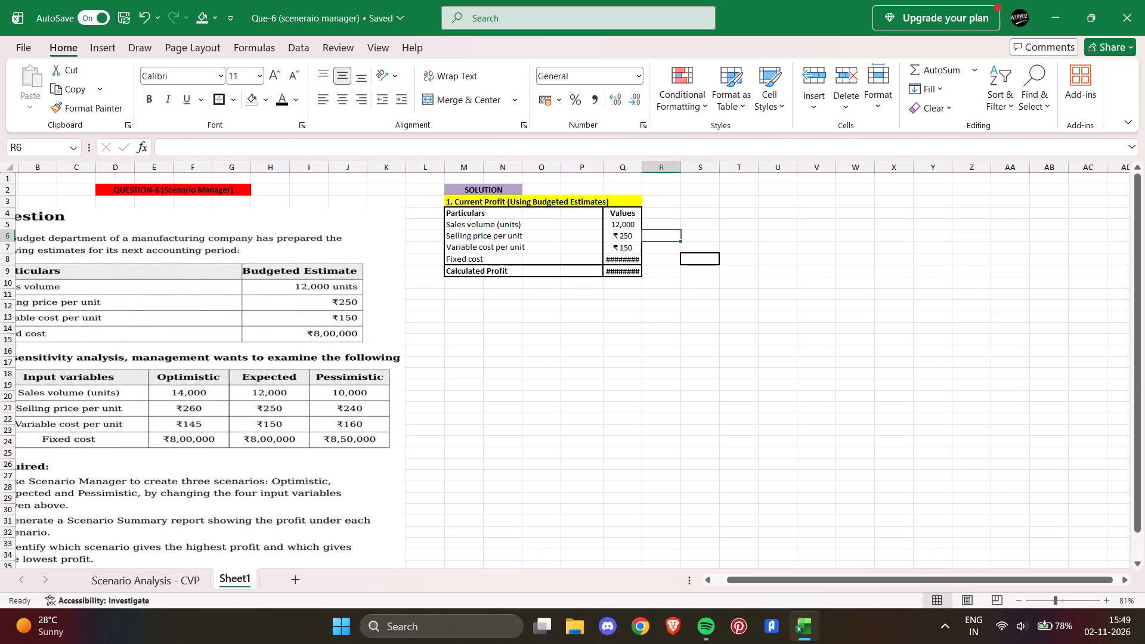
Re-enter the fixed cost of 800000 in cell Q8 so that column Q widens to fit.
left_click(620, 264)
left_click(218, 144)
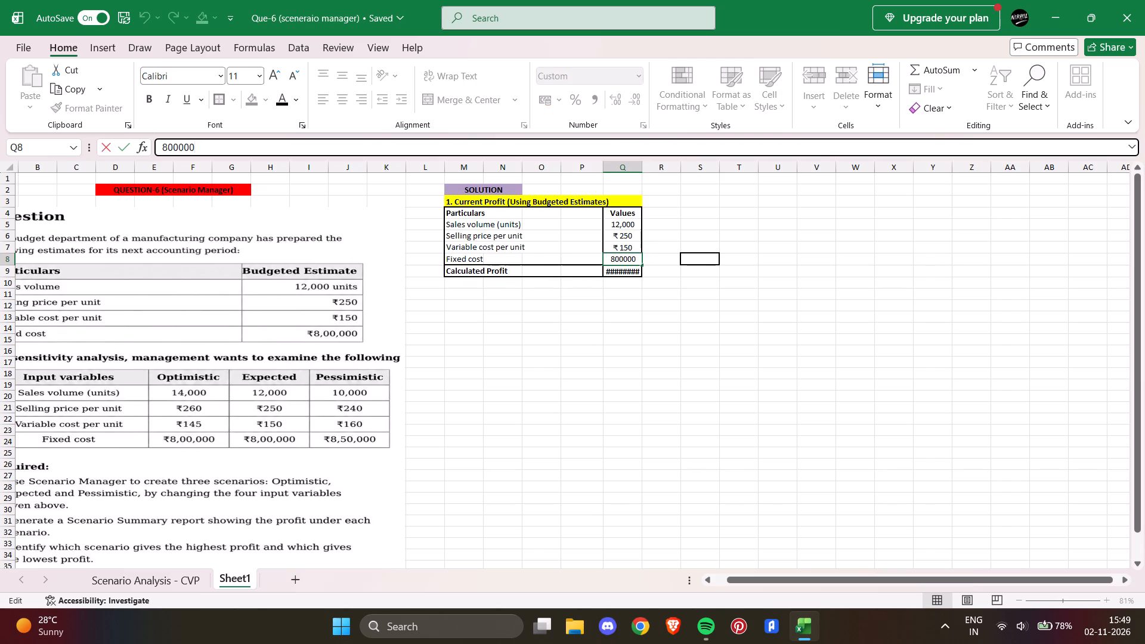
key("Return")
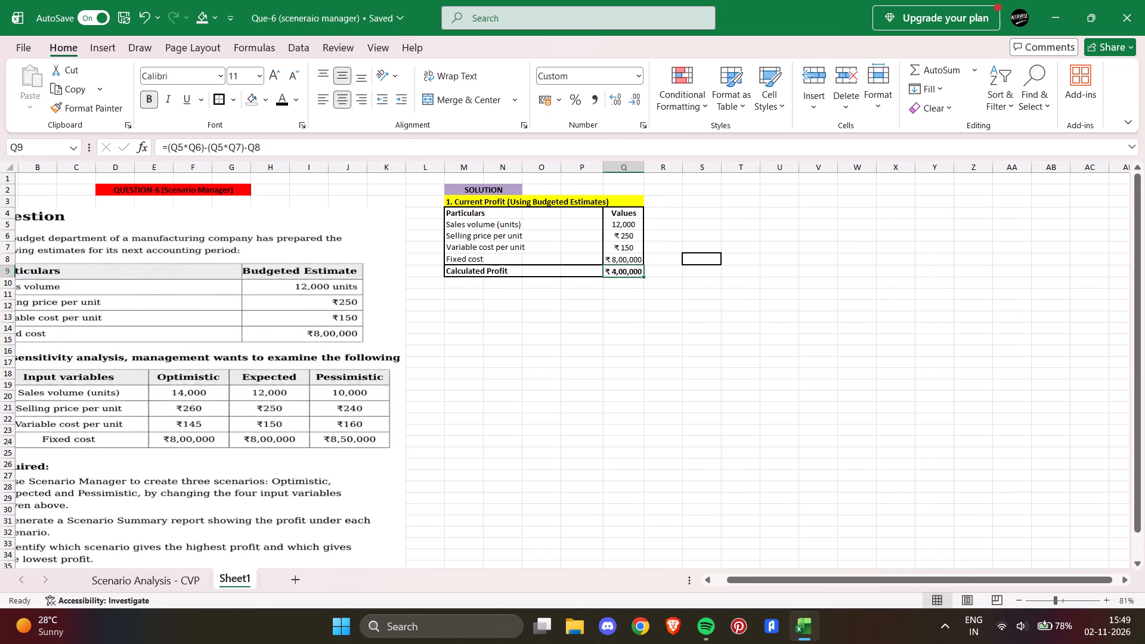
Apply a thick outside border to the Particulars and Values header row M4:Q4.
left_click_drag(449, 212, 561, 217)
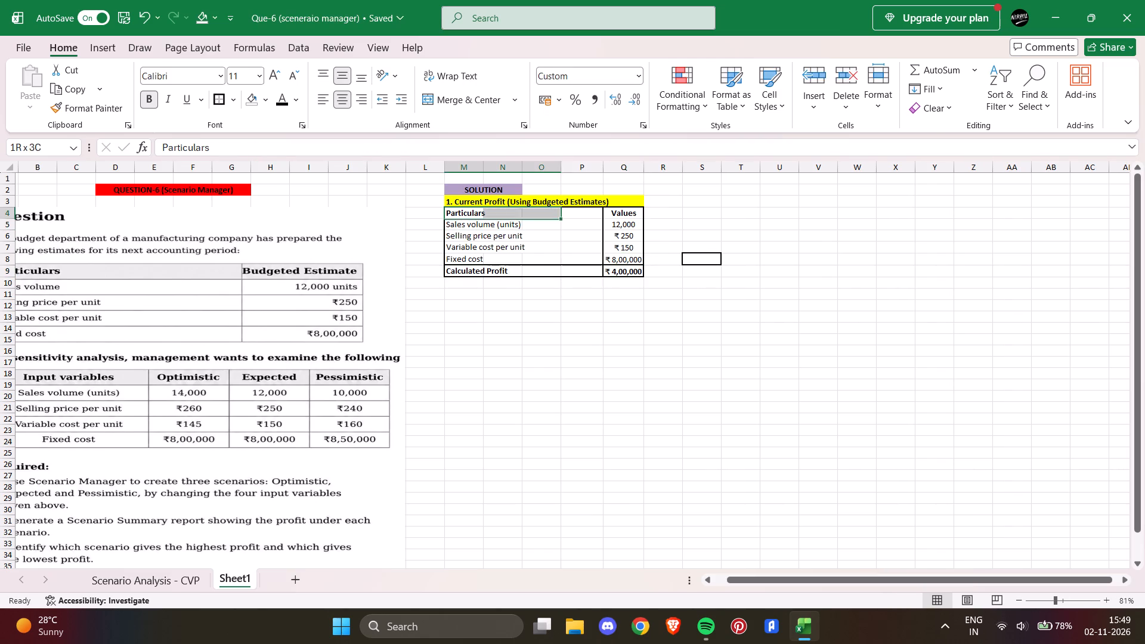
left_click_drag(561, 217, 618, 212)
left_click(224, 97)
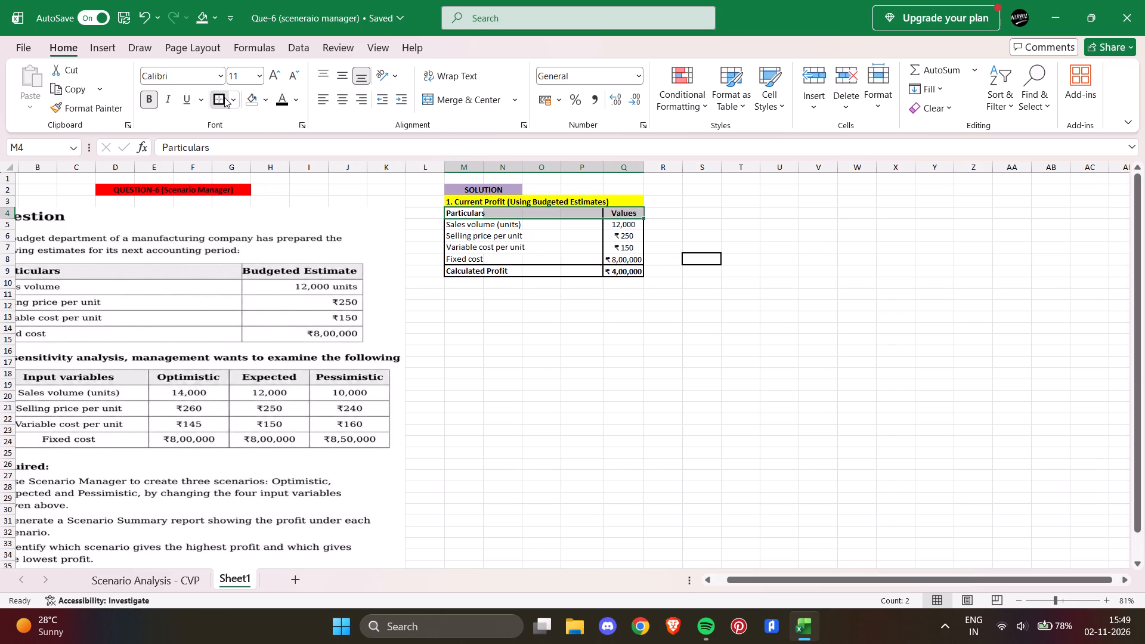
left_click(740, 203)
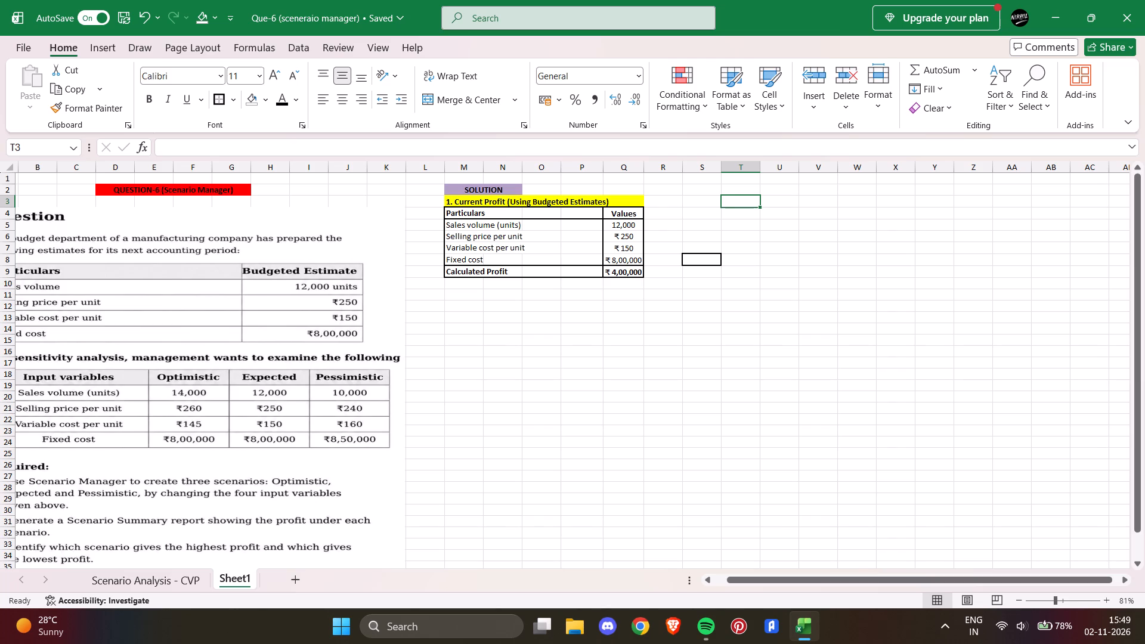
Copy the heading "2 & 3. Scenario Summary Report" from F12 of the Scenario Analysis - CVP sheet into M12 of Sheet1.
left_click(168, 583)
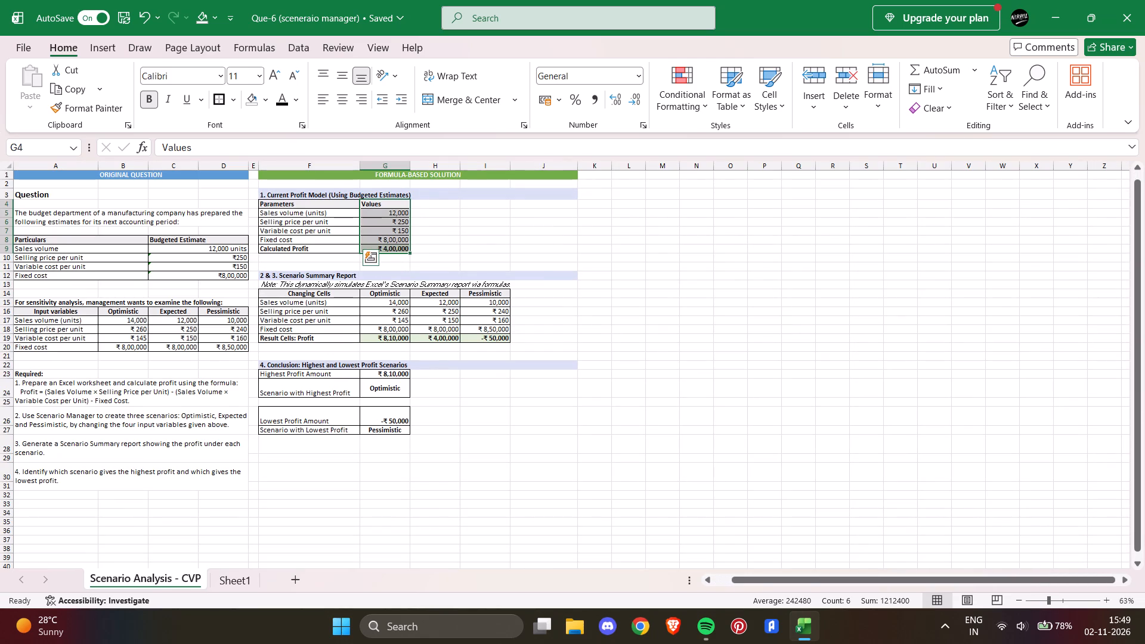
left_click(351, 278)
left_click(283, 276)
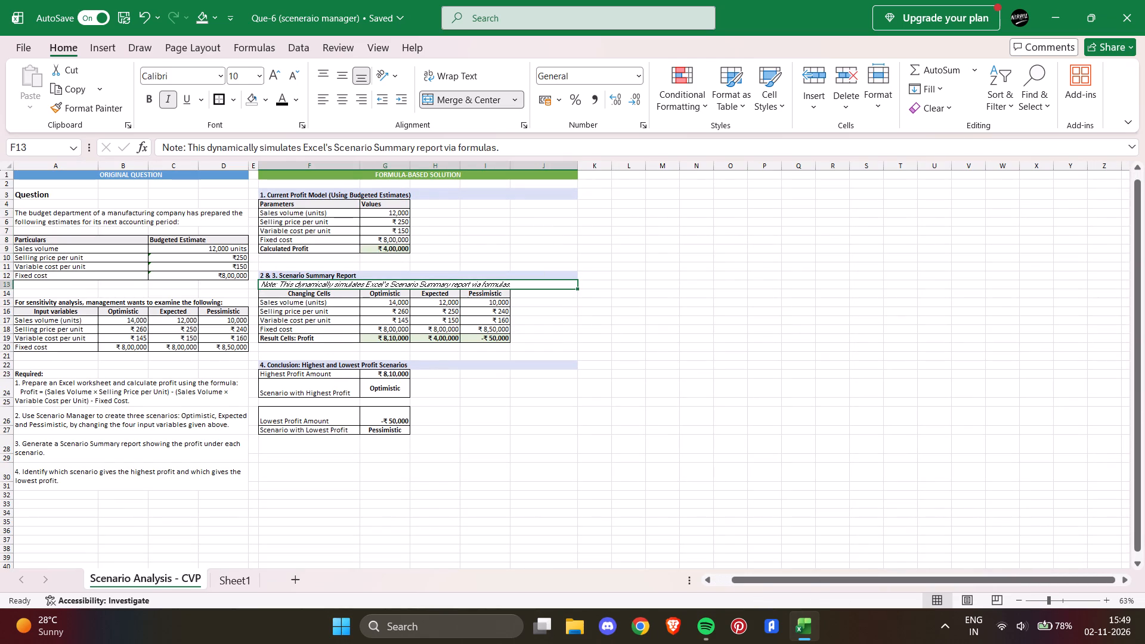
left_click(284, 276)
left_click(284, 271)
left_click_drag(314, 145, 175, 152)
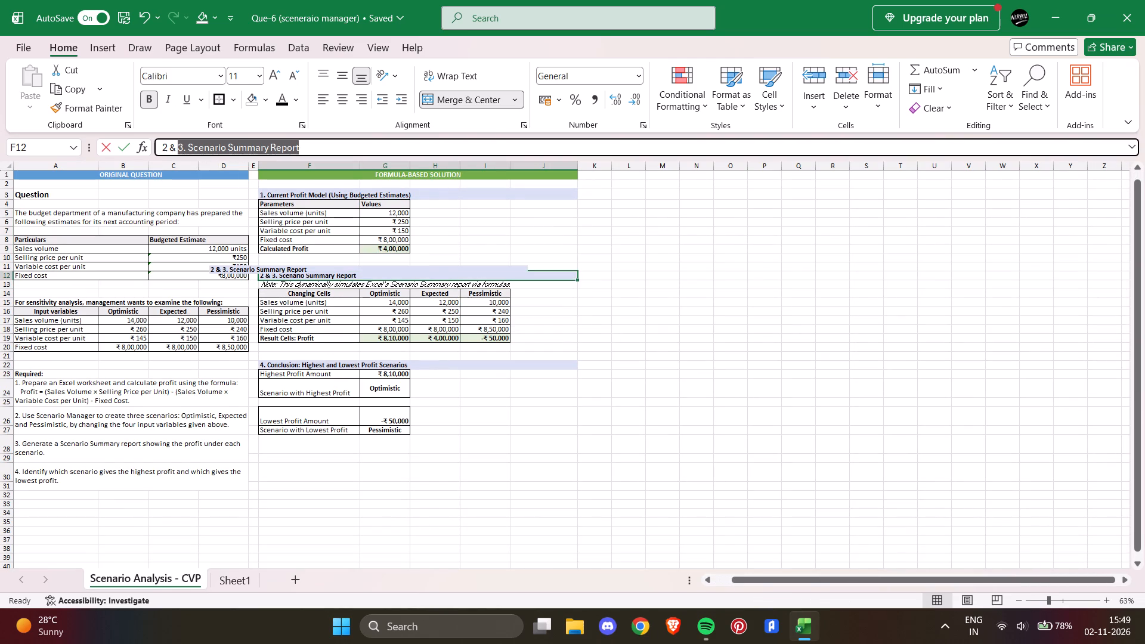
left_click_drag(175, 152, 144, 152)
key("ctrl+c")
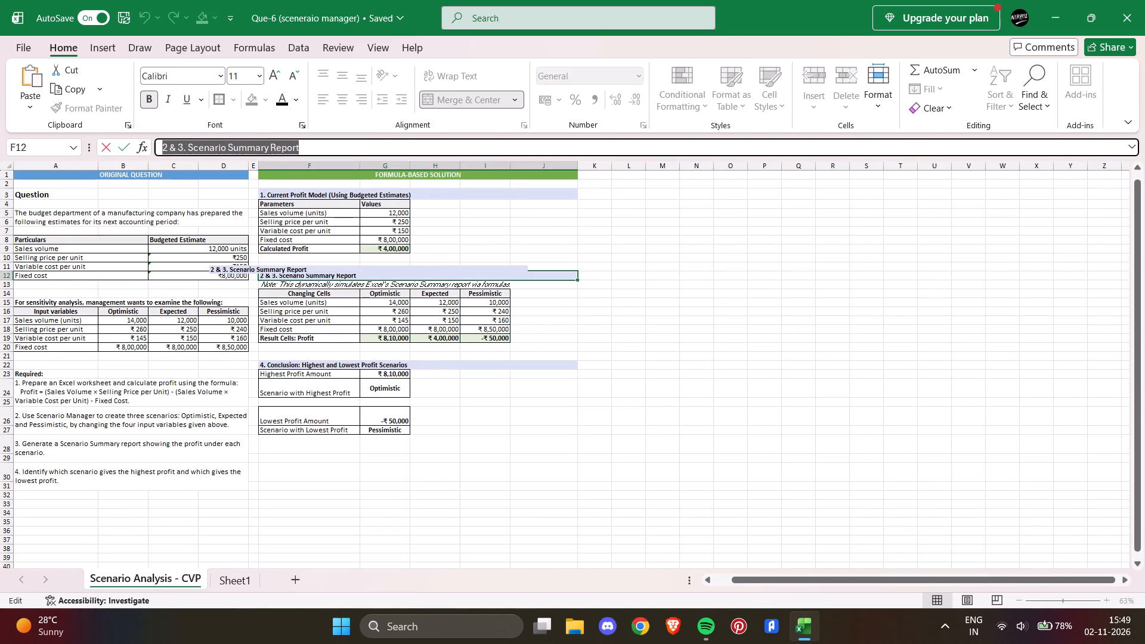
left_click(237, 580)
left_click(460, 296)
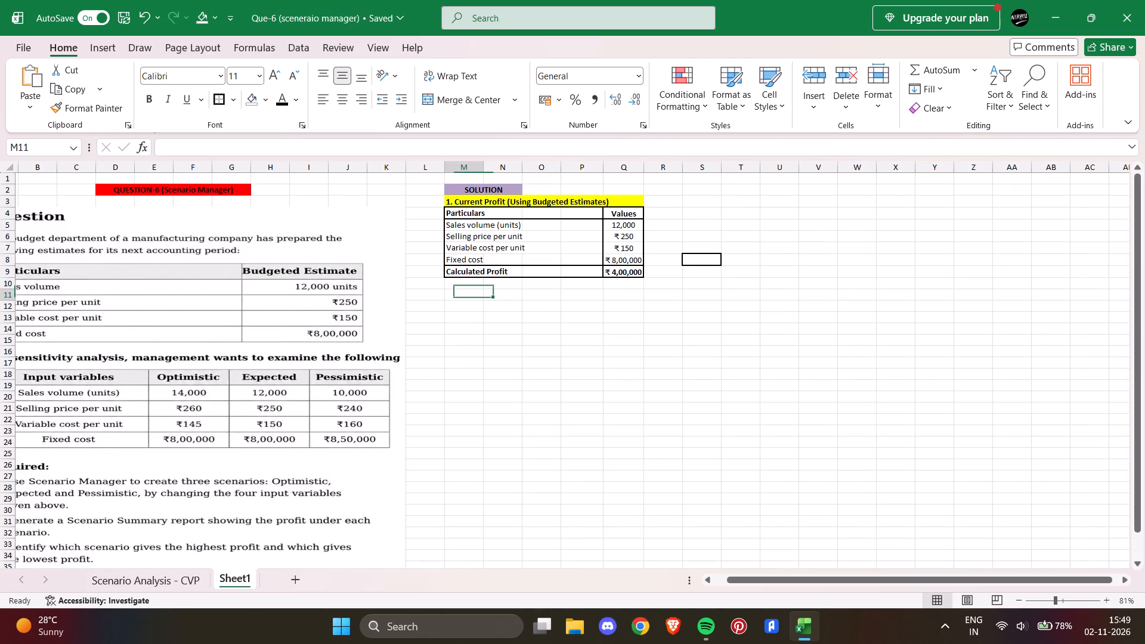
left_click(471, 305)
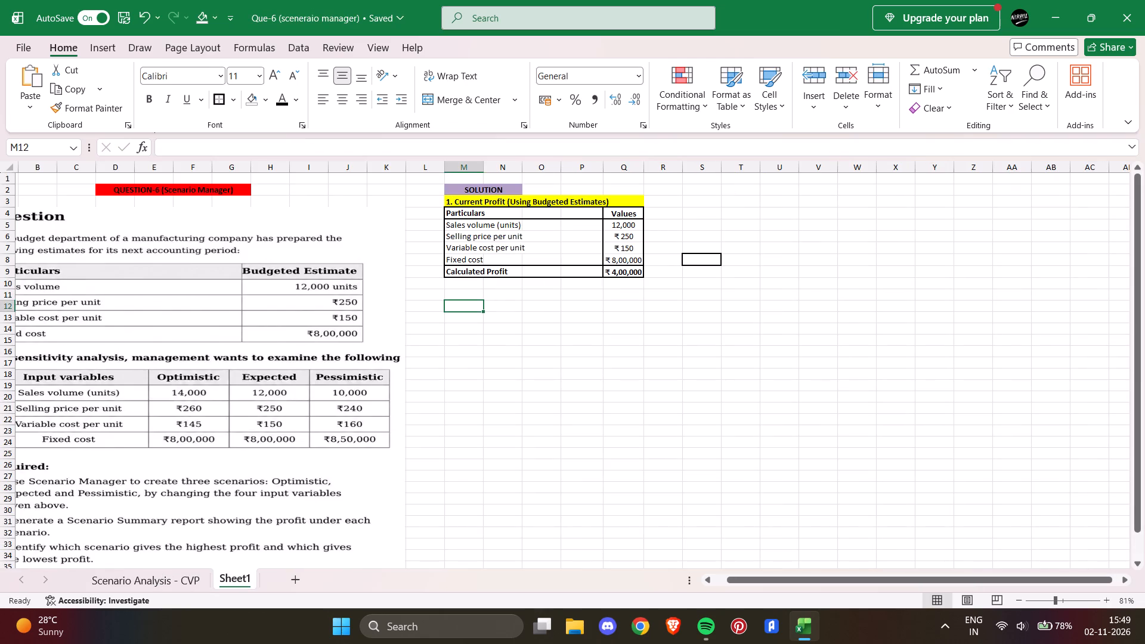
left_click(460, 296)
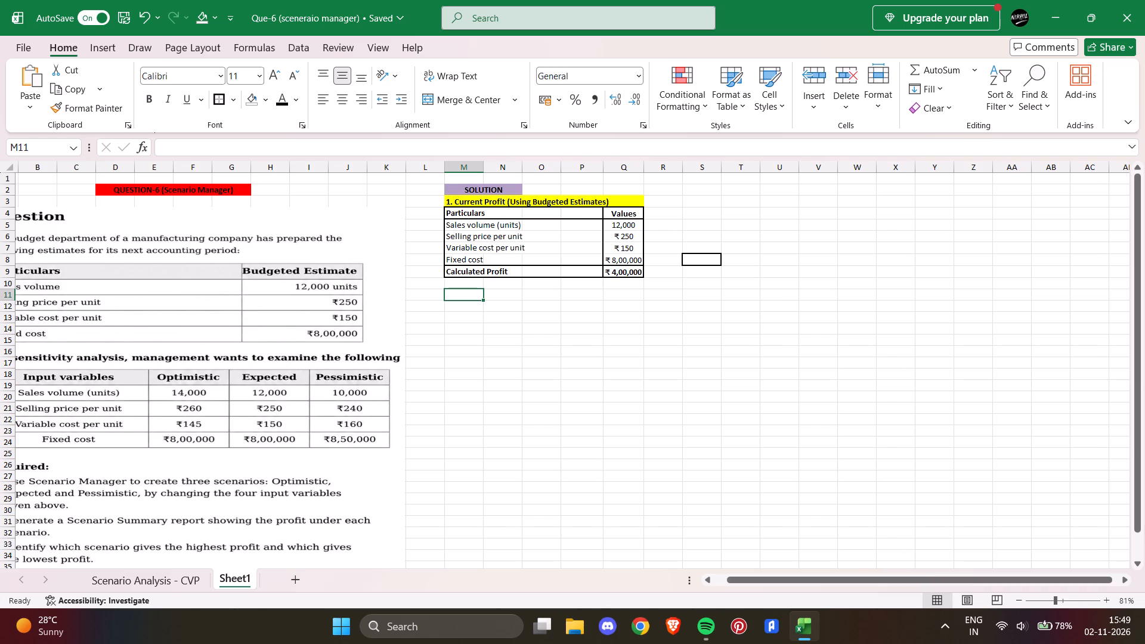
left_click(465, 307)
key("ctrl+v")
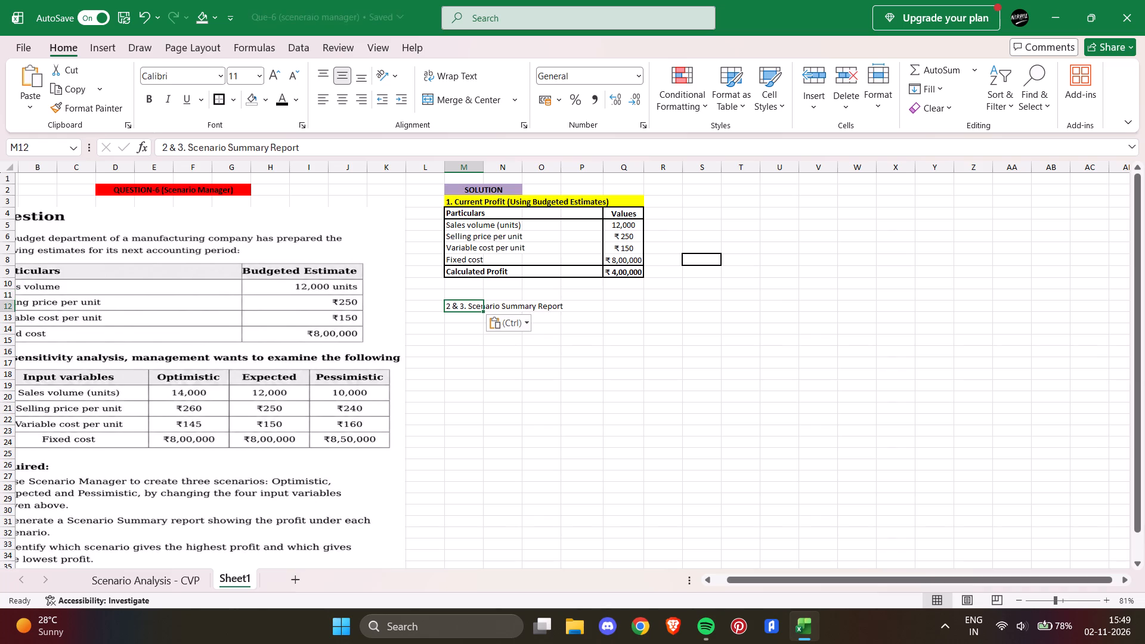
Copy the note "This dynamically simulates Excel's Scenario Summary report via formulas." with its "Note:" prefix from F13 of Scenario Analysis - CVP into Sheet1 cell M13.
left_click(472, 314)
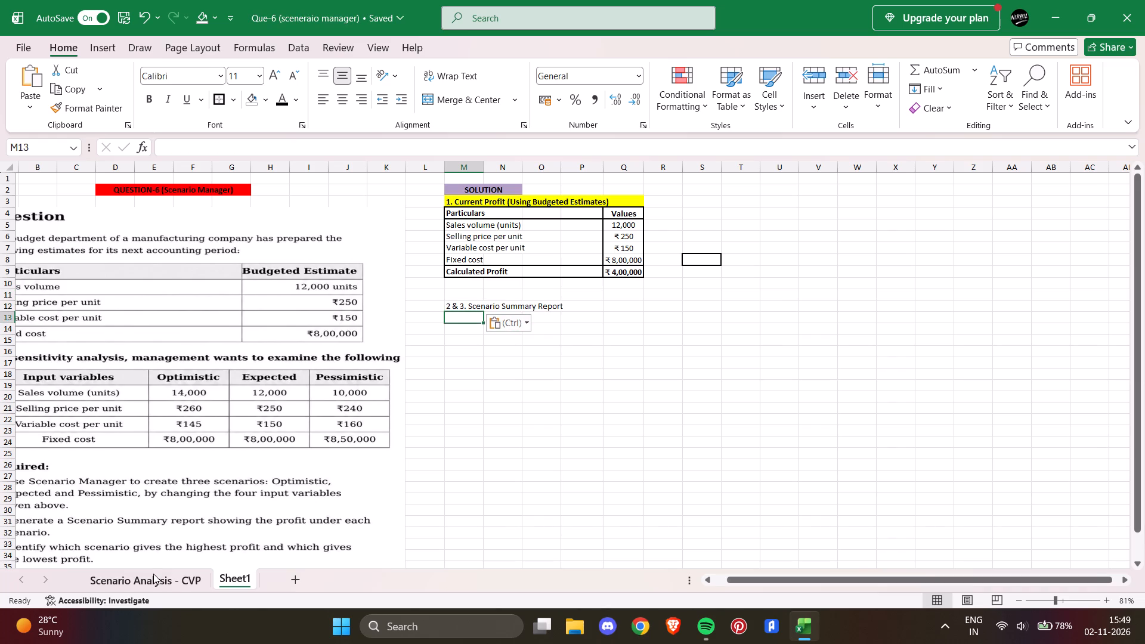
left_click(153, 577)
left_click(454, 280)
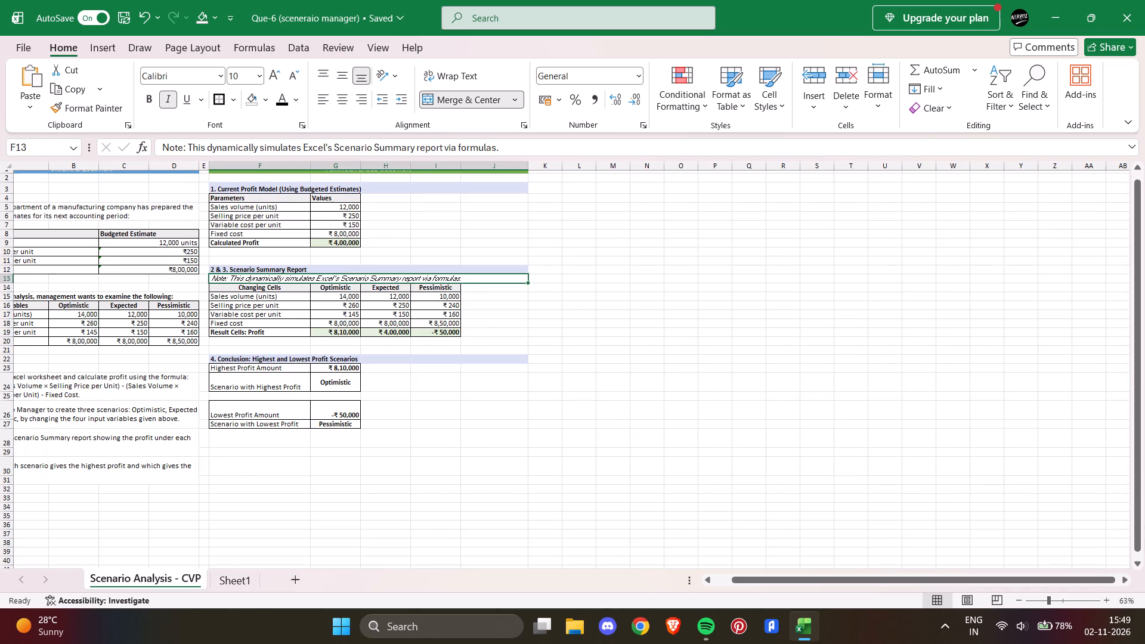
left_click_drag(509, 144, 177, 145)
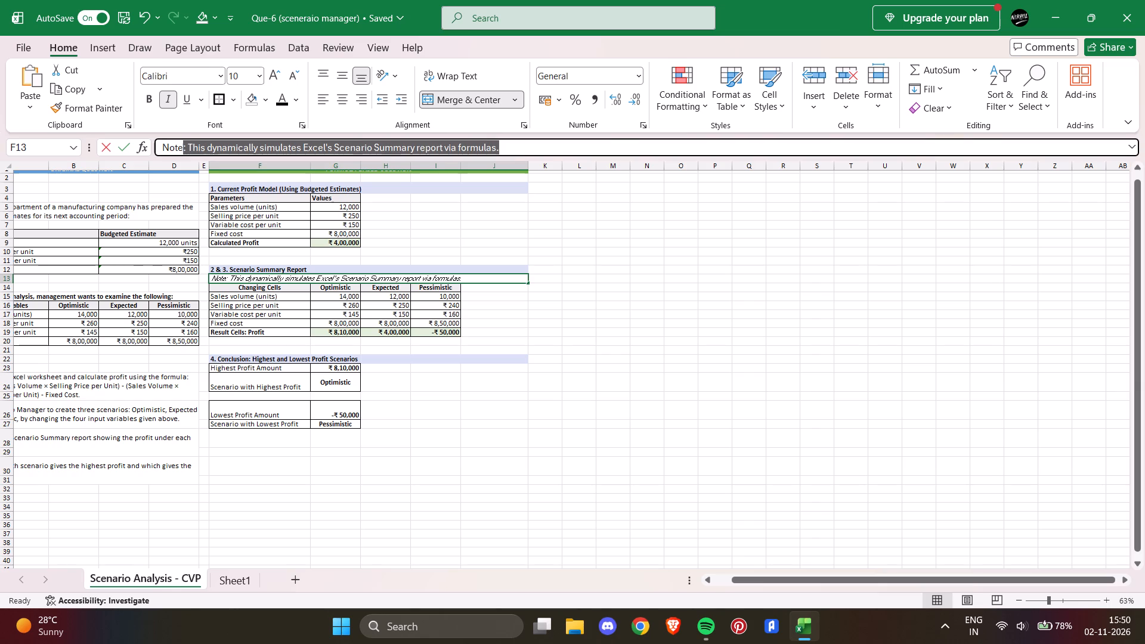
left_click_drag(177, 145, 146, 145)
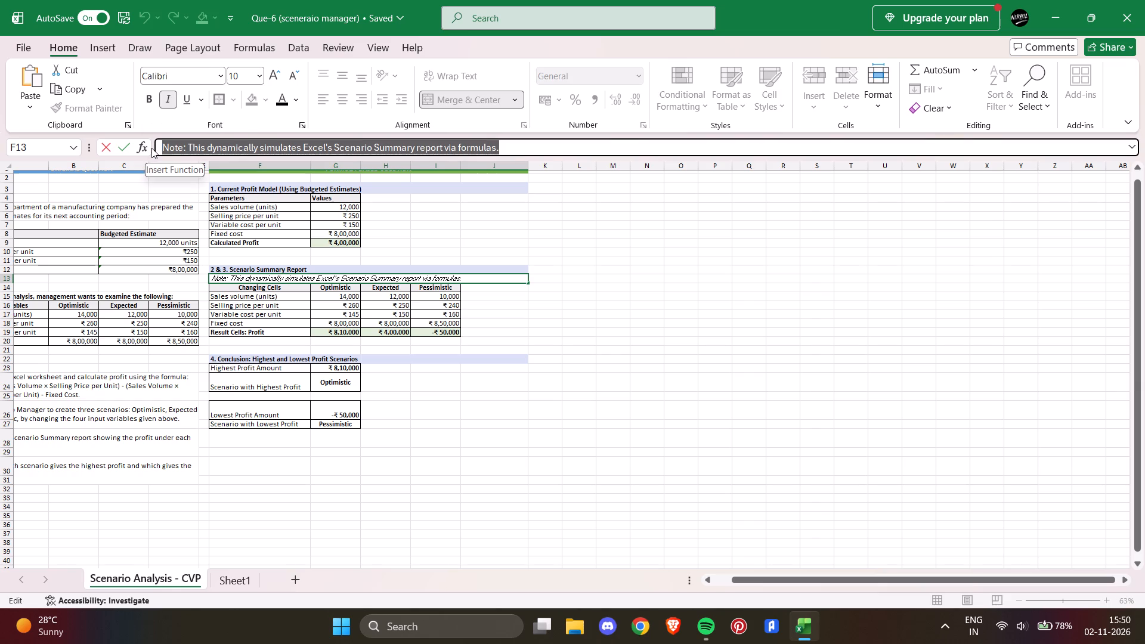
key("ctrl+c")
left_click(223, 574)
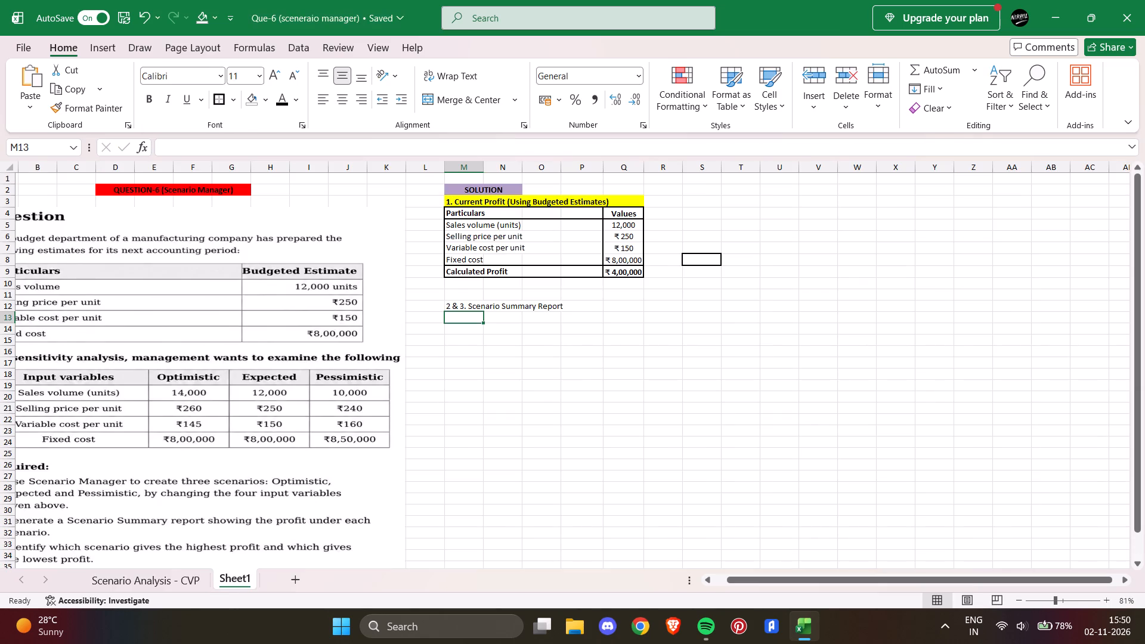
key("ctrl+v")
left_click(776, 310)
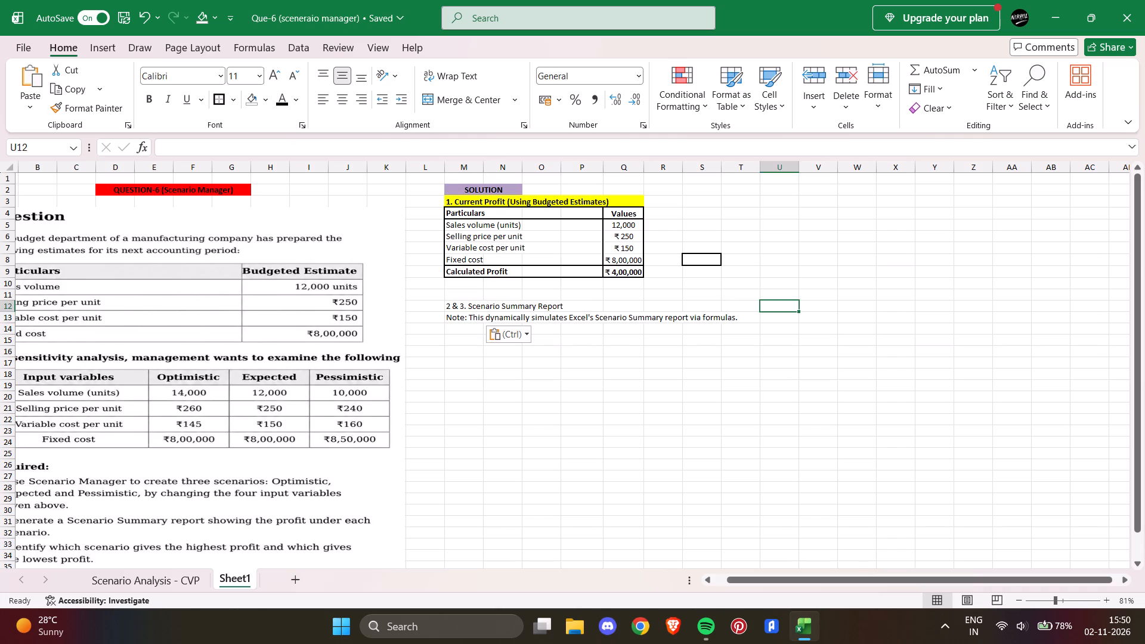
Italicise the note about simulating the Scenario Summary report in cell M13.
left_click_drag(706, 322, 696, 320)
left_click_drag(468, 316, 460, 314)
left_click(457, 315)
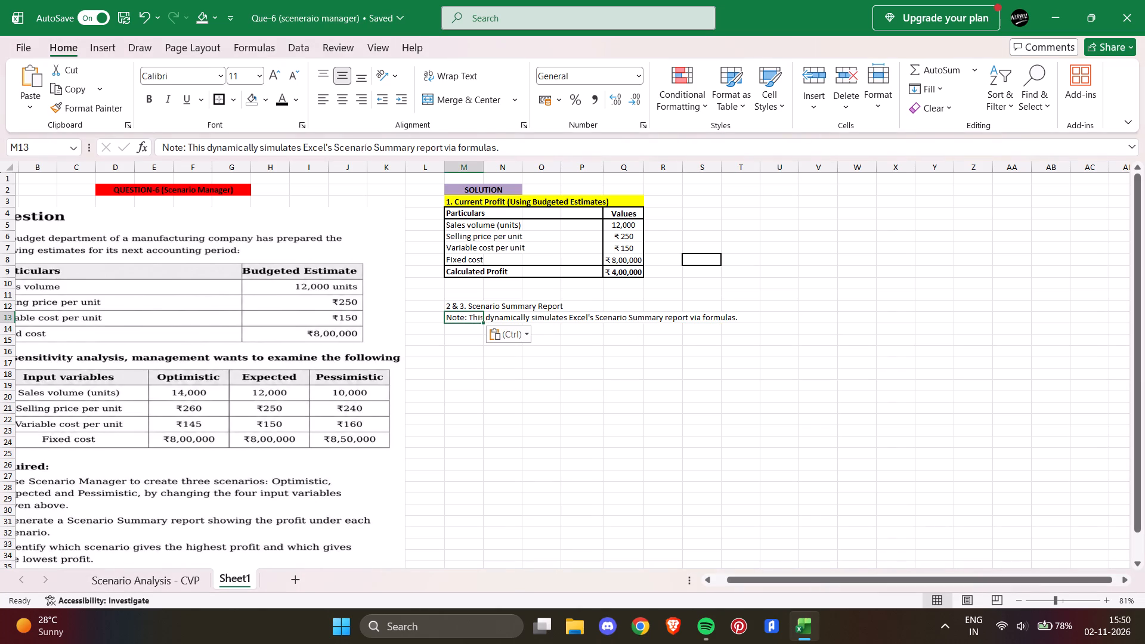
left_click(169, 97)
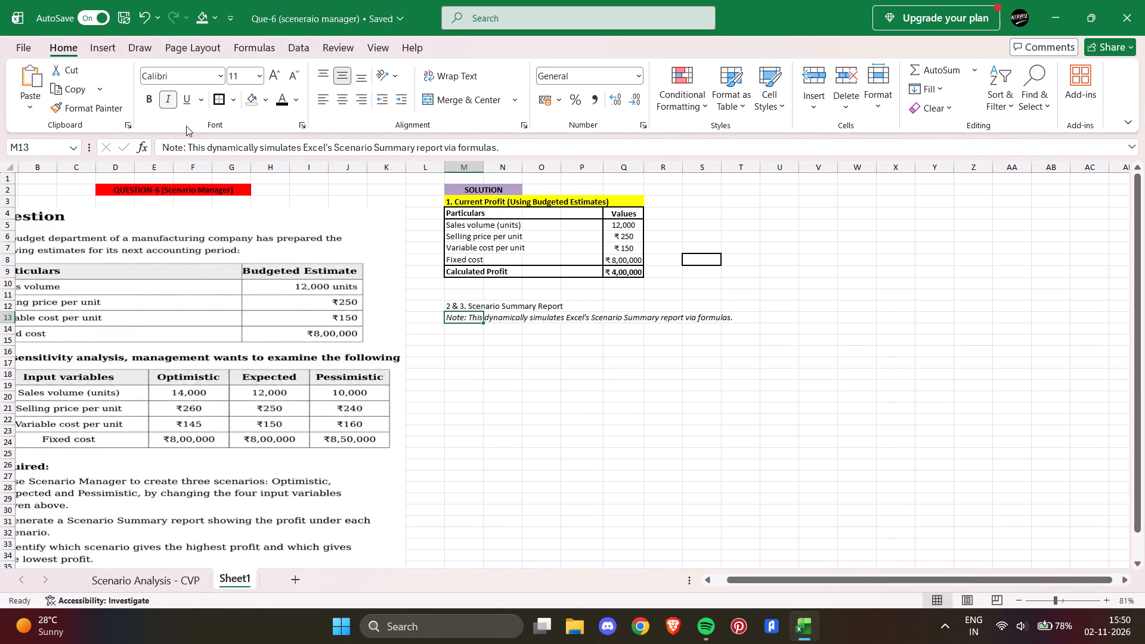
Make the "2 & 3. Scenario Summary Report" heading bold with yellow fill, merged and centred across M12:P12.
left_click(571, 310)
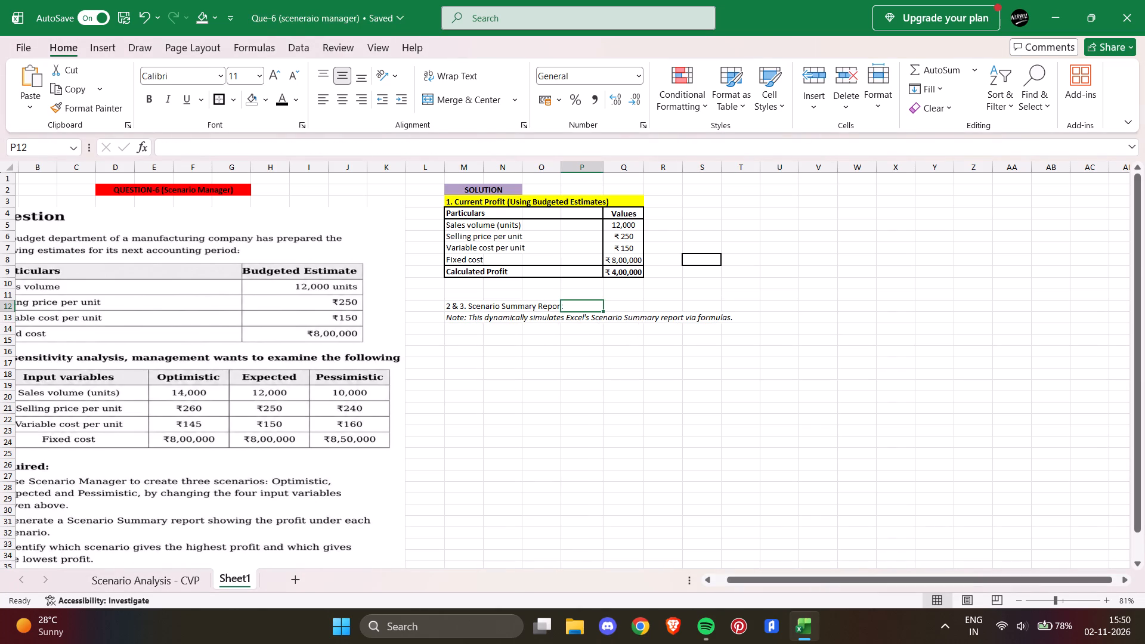
left_click_drag(454, 306, 572, 304)
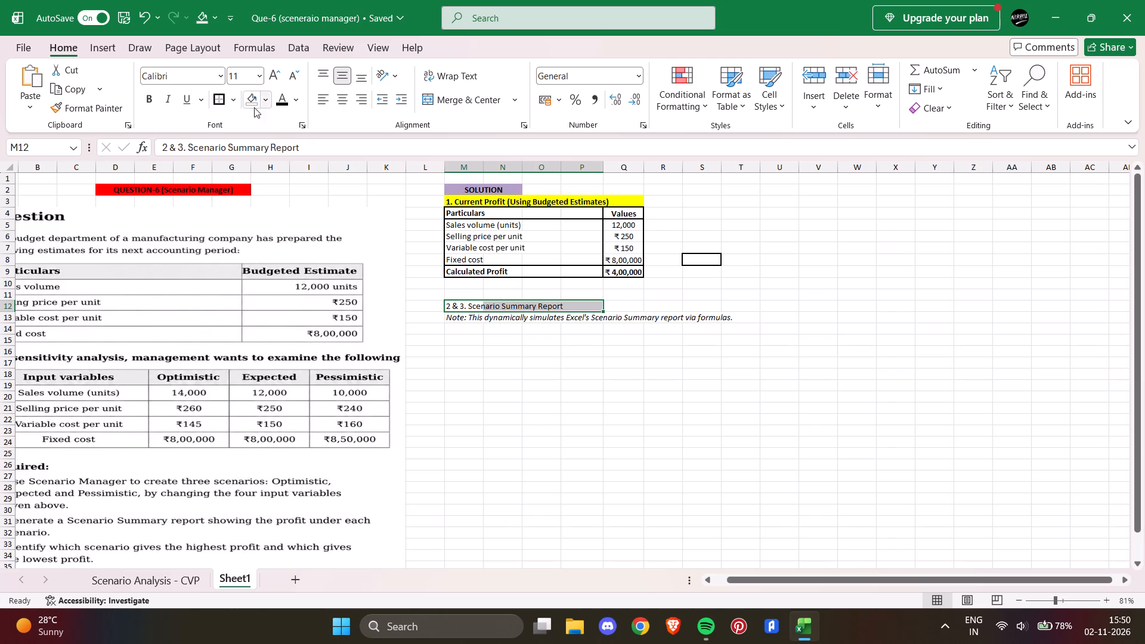
left_click(141, 100)
left_click_drag(267, 95, 270, 105)
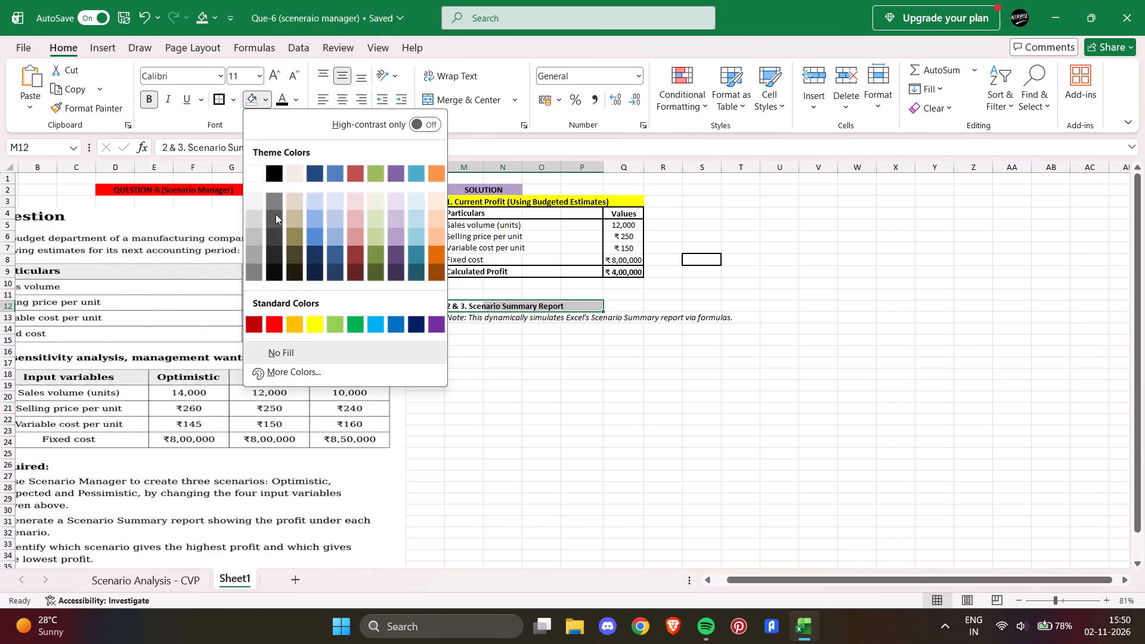
left_click(320, 324)
left_click(451, 98)
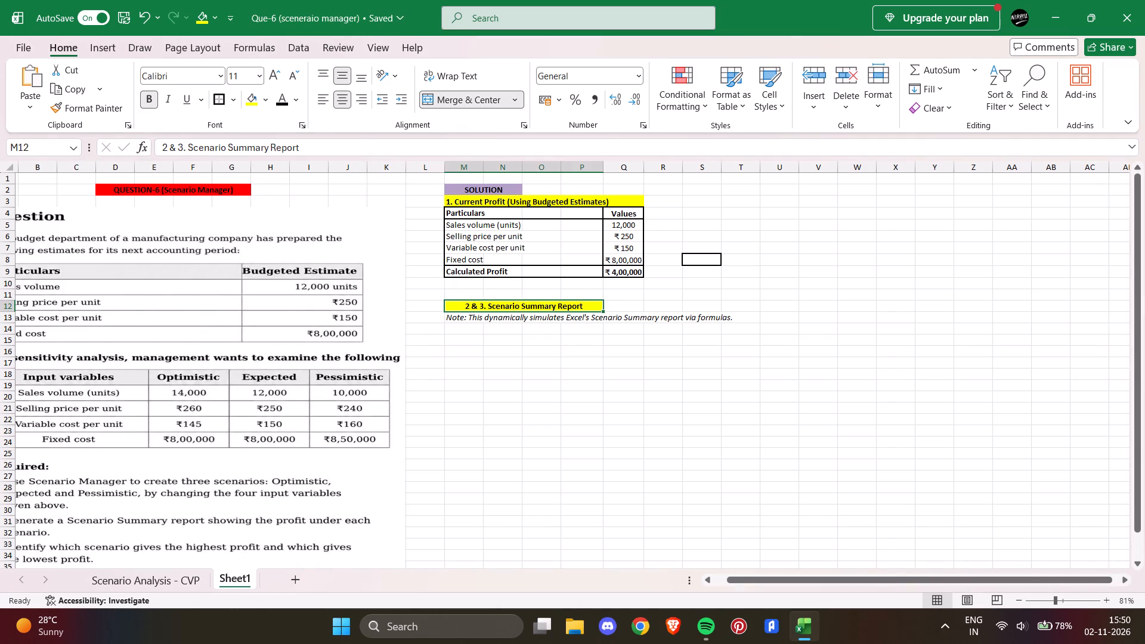
Copy the row labels from Changing Cells to Result Cells: Profit (F14:F19) of Scenario Analysis - CVP into Sheet1 starting at M14.
left_click(468, 329)
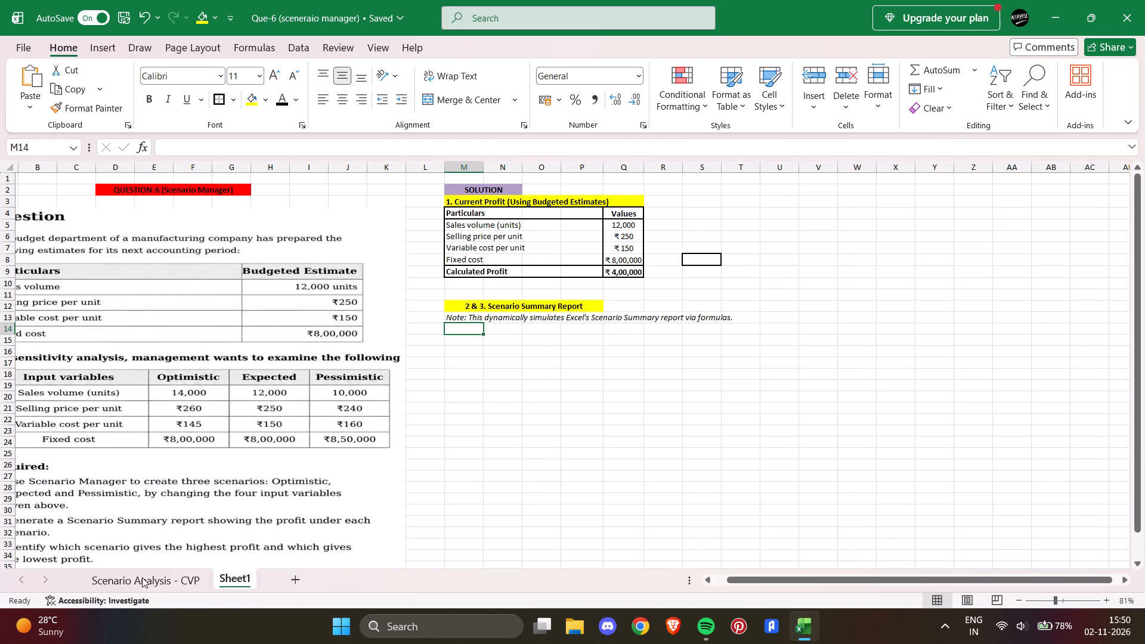
left_click(142, 577)
left_click(240, 285)
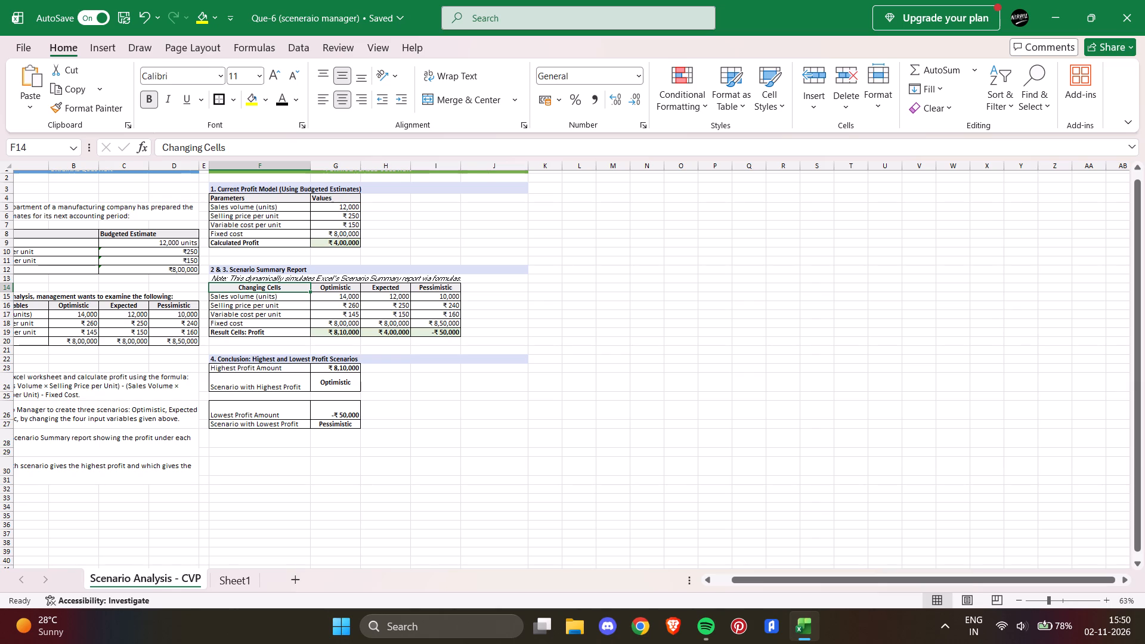
left_click_drag(220, 295, 258, 329)
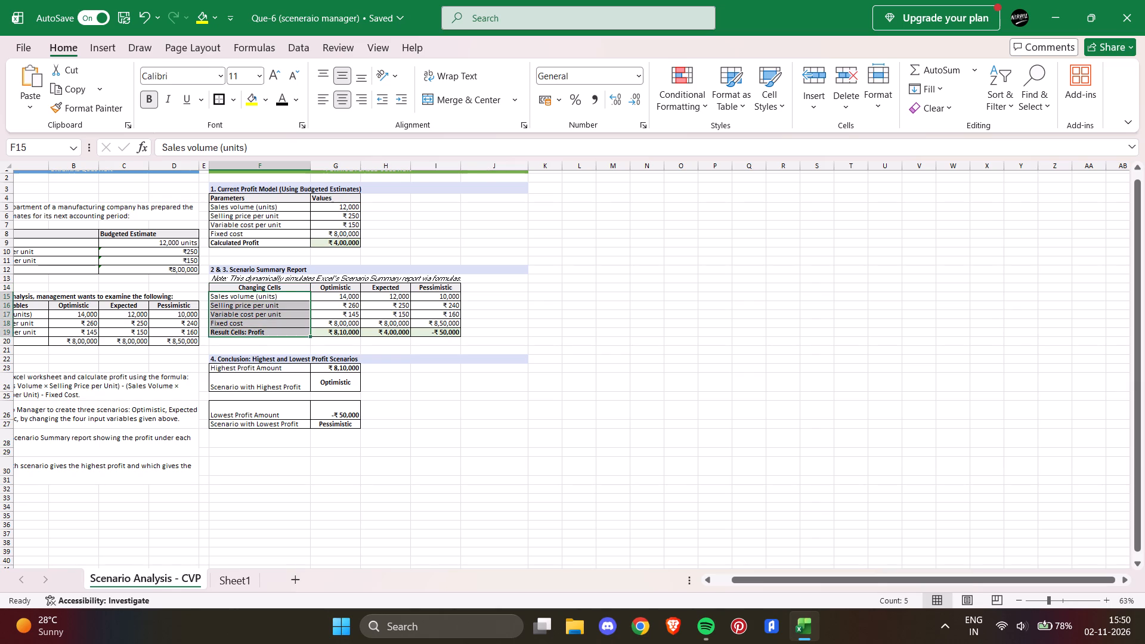
left_click(245, 288)
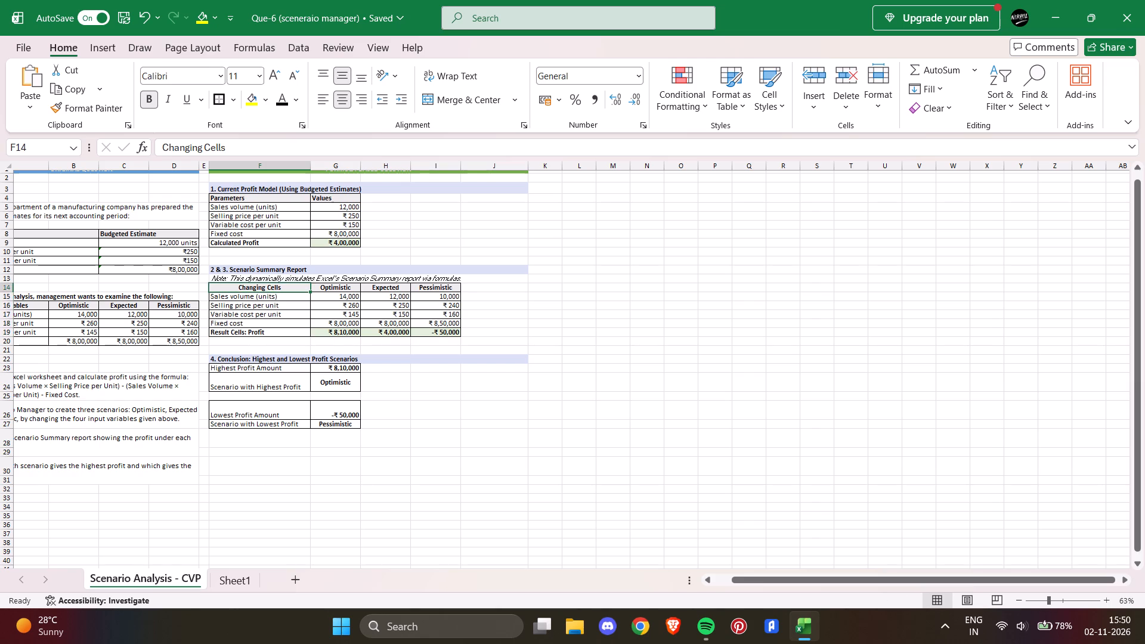
left_click_drag(221, 287, 249, 330)
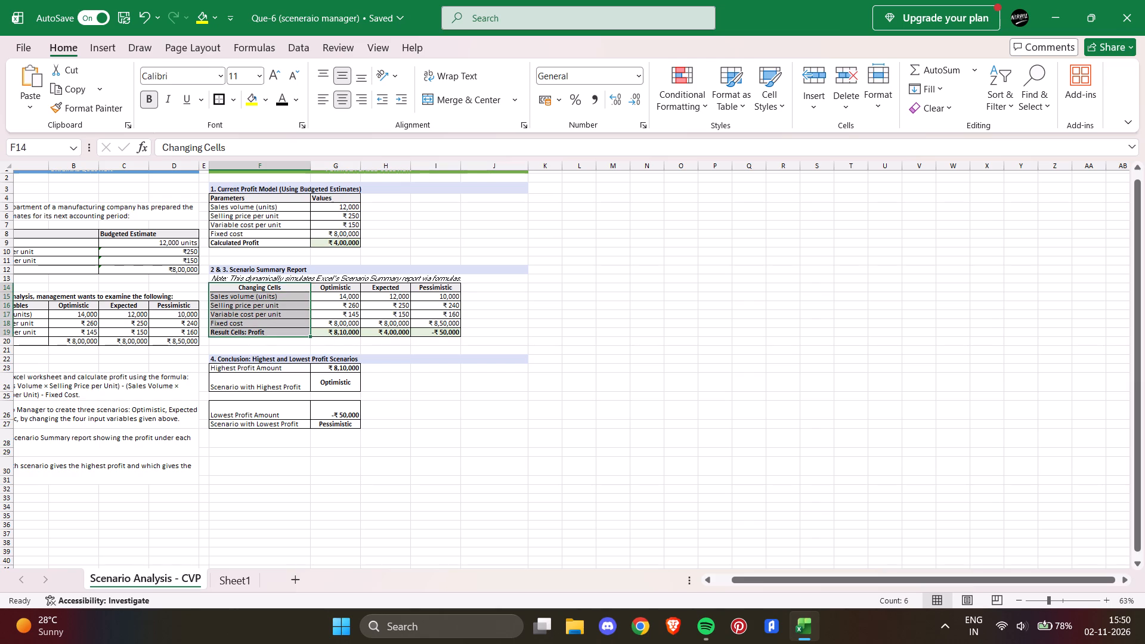
key("ctrl+c")
left_click(239, 580)
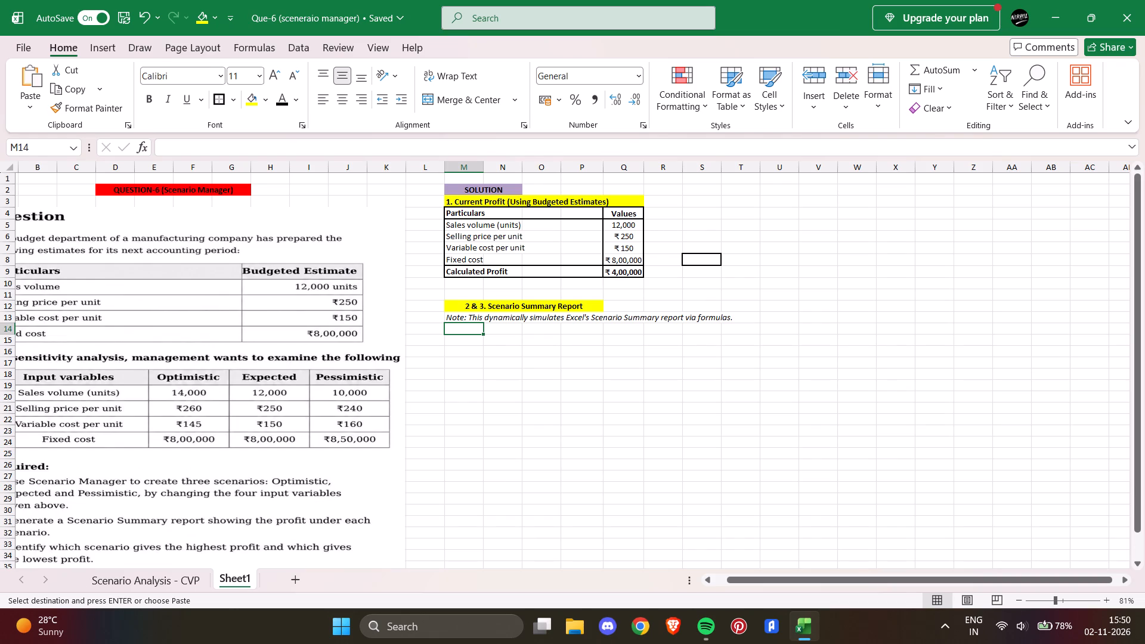
key("ctrl+v")
left_click(569, 355)
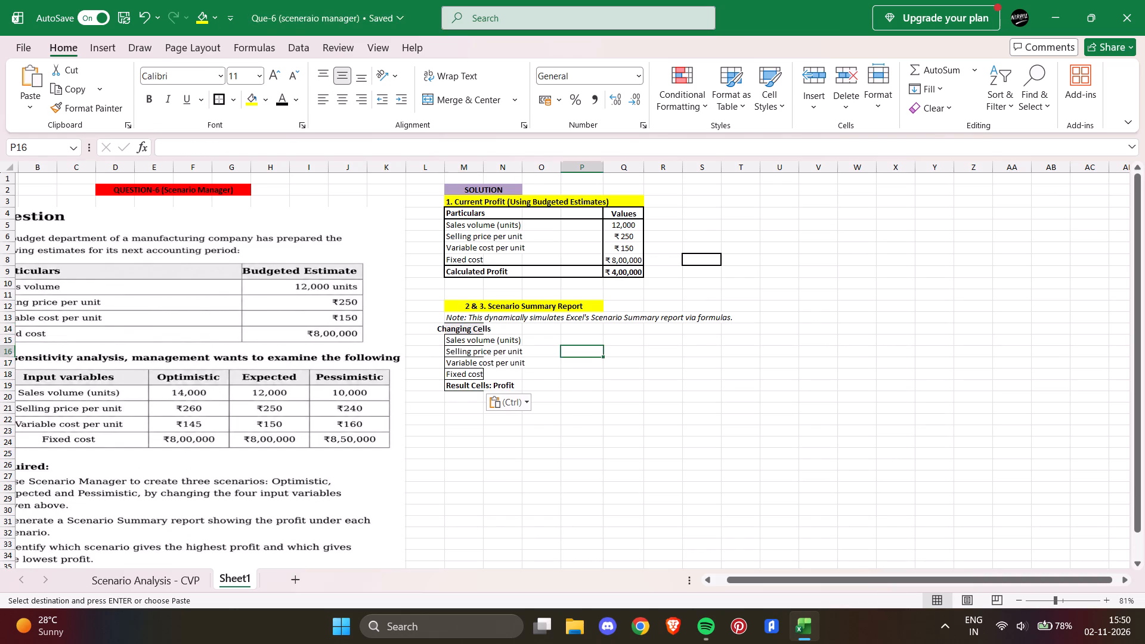
Merge and centre the Changing Cells heading across M14:N14.
left_click_drag(450, 326, 494, 328)
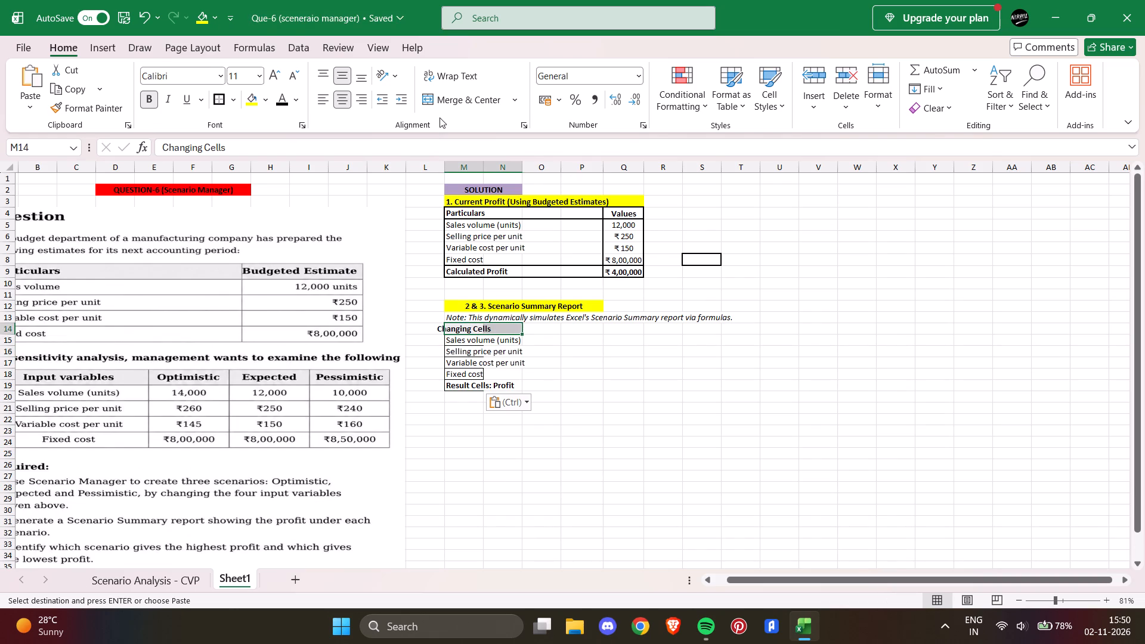
left_click(444, 99)
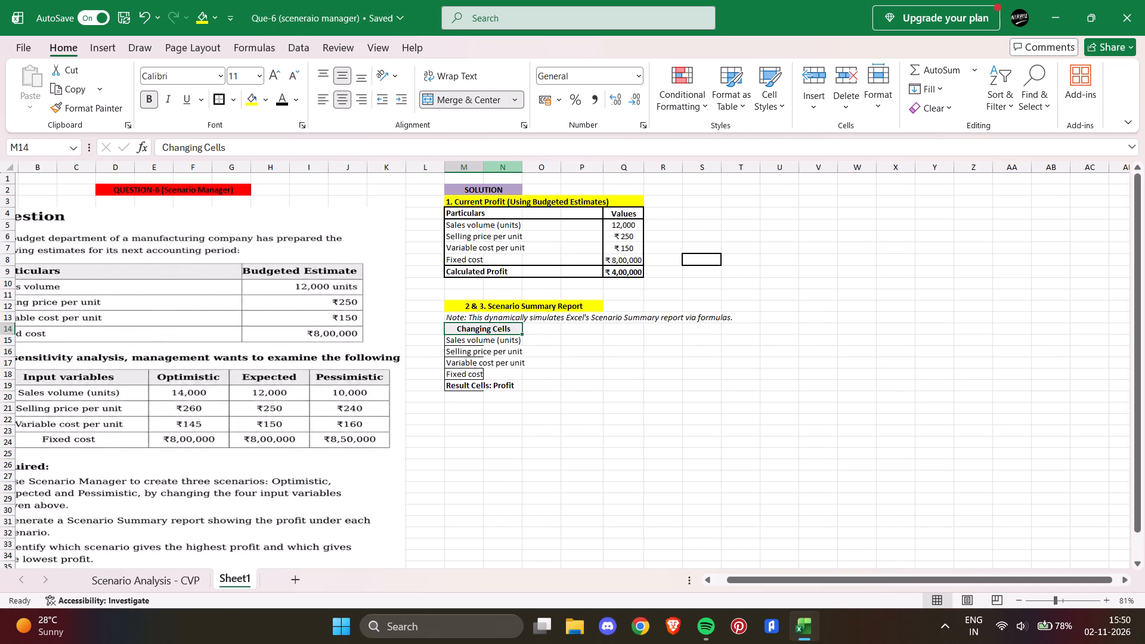
Copy the Optimistic, Expected and Pessimistic headings from G14:I14 of Scenario Analysis - CVP into P14:R14 of Sheet1.
left_click(160, 575)
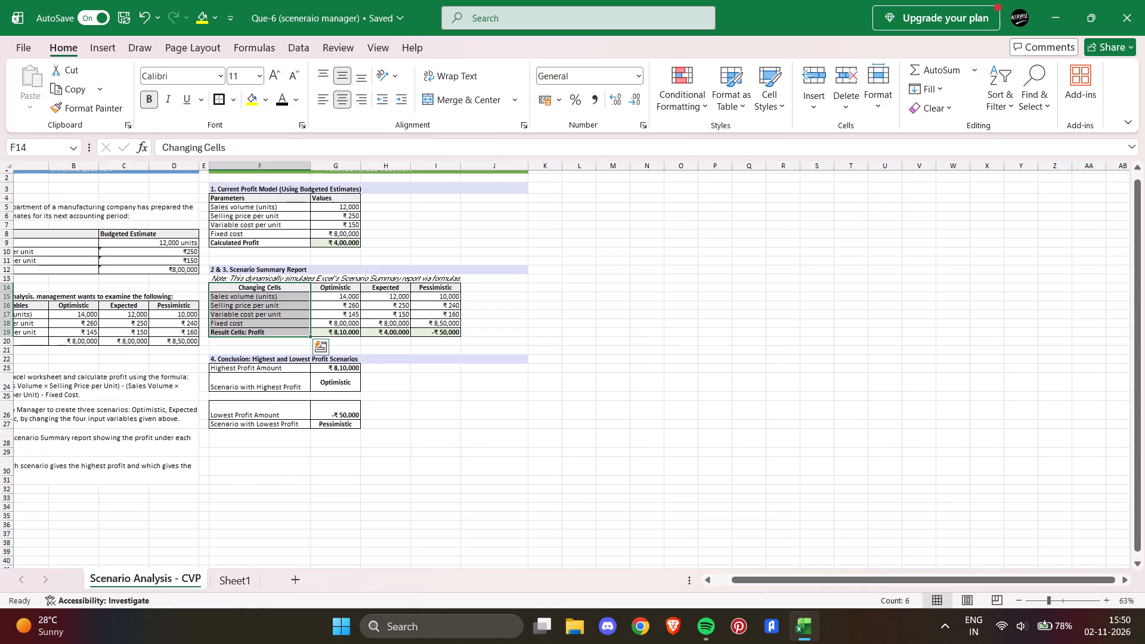
left_click_drag(334, 290, 420, 287)
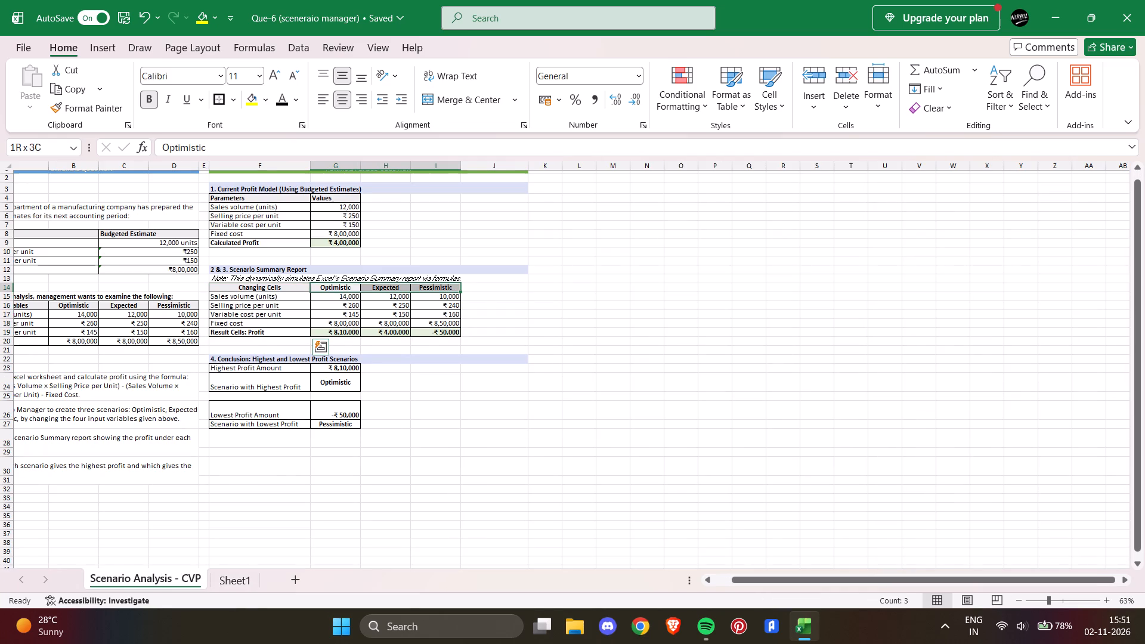
left_click_drag(420, 287, 429, 287)
key("ctrl+c")
left_click(233, 580)
left_click(541, 324)
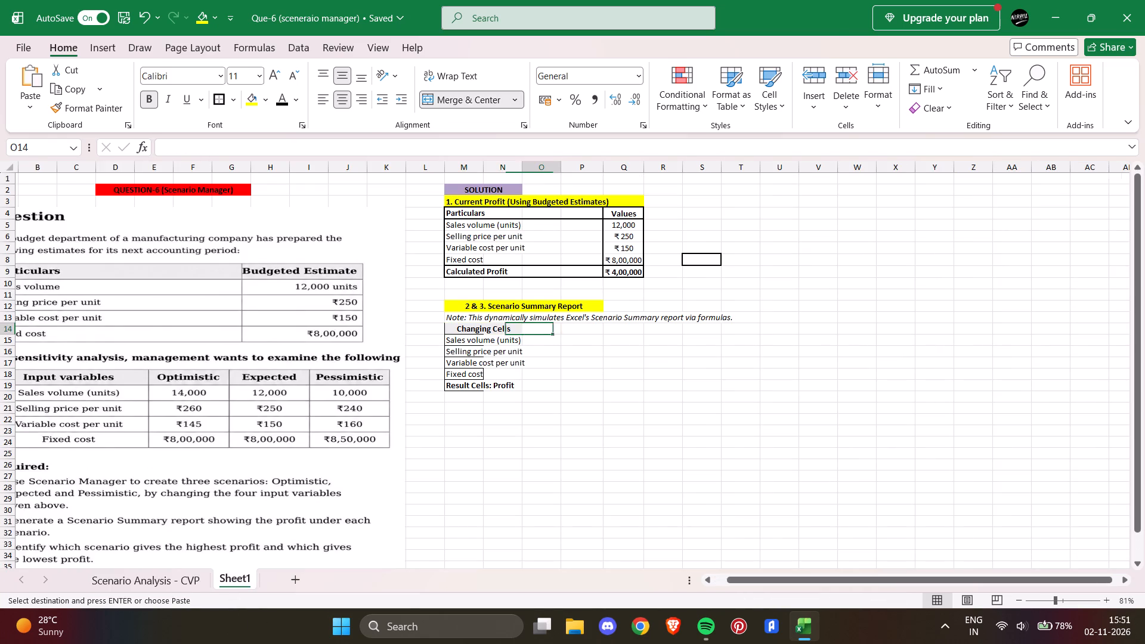
left_click(575, 330)
key("ctrl+v")
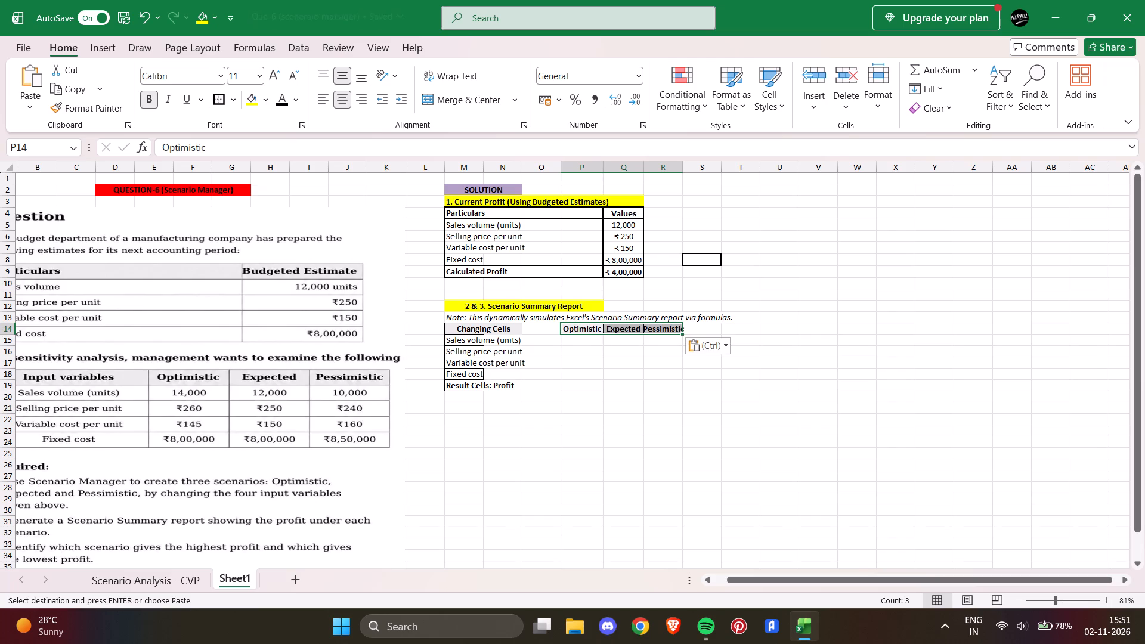
left_click(773, 317)
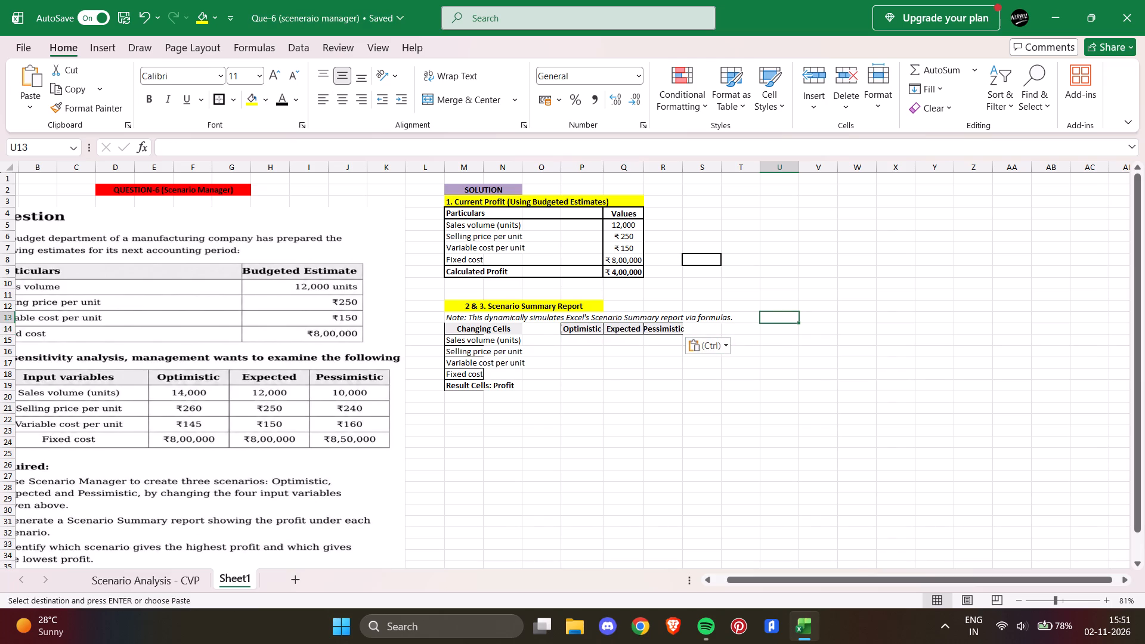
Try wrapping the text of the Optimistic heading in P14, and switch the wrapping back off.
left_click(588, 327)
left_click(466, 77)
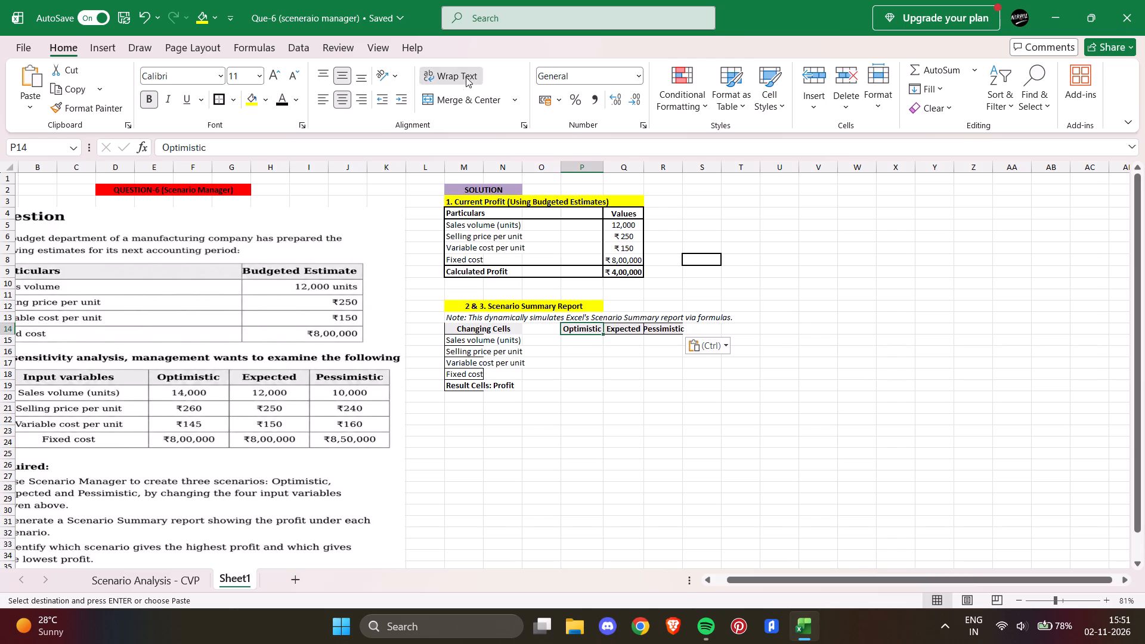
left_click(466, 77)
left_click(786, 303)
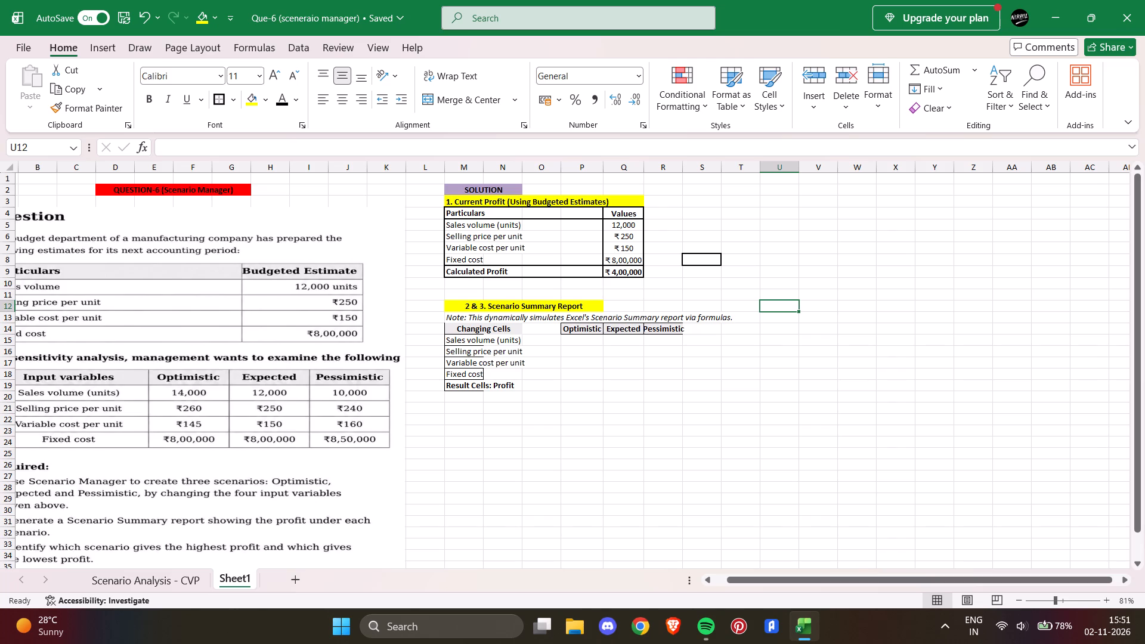
Copy the Optimistic scenario values and profit from G15:G19 of Scenario Analysis - CVP into P15:P19 of Sheet1.
left_click(166, 575)
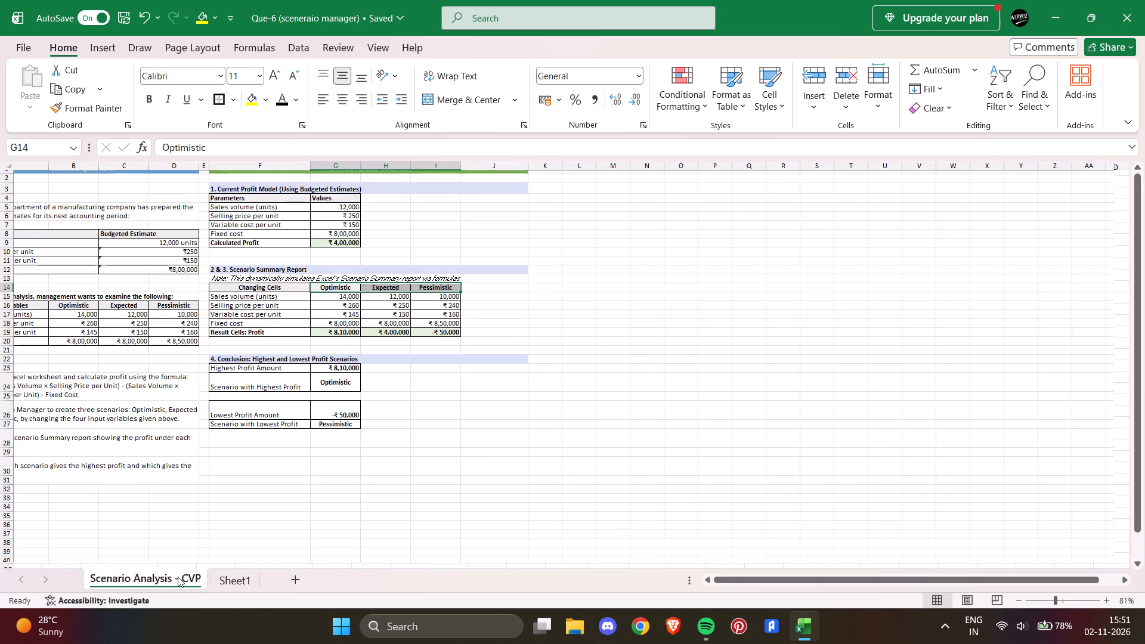
left_click(339, 295)
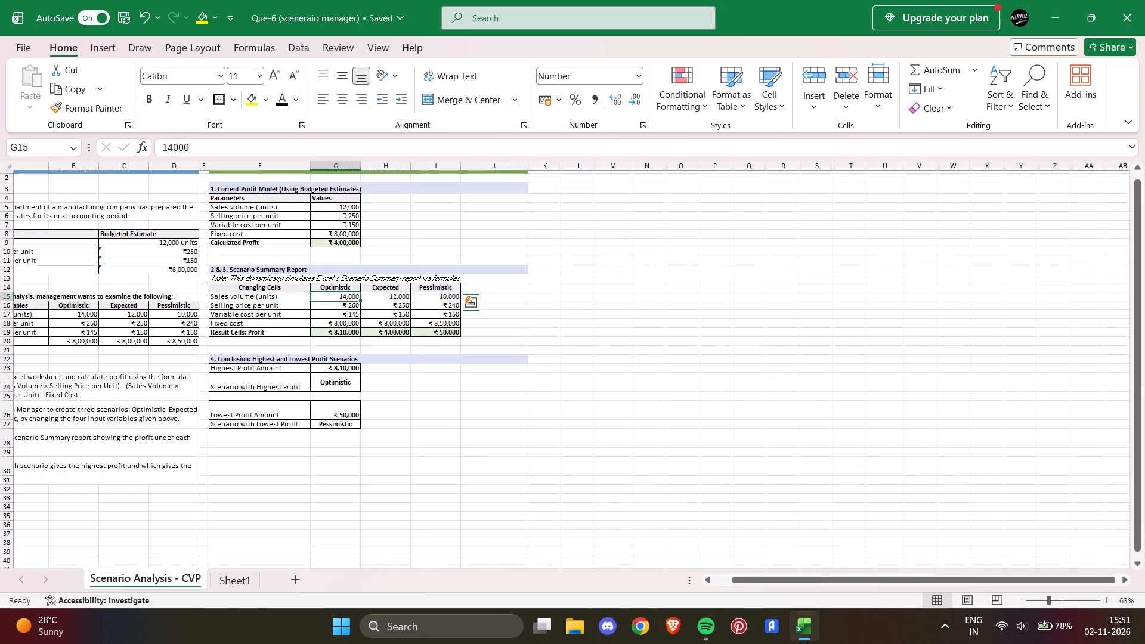
left_click_drag(339, 295, 351, 330)
key("ctrl+c")
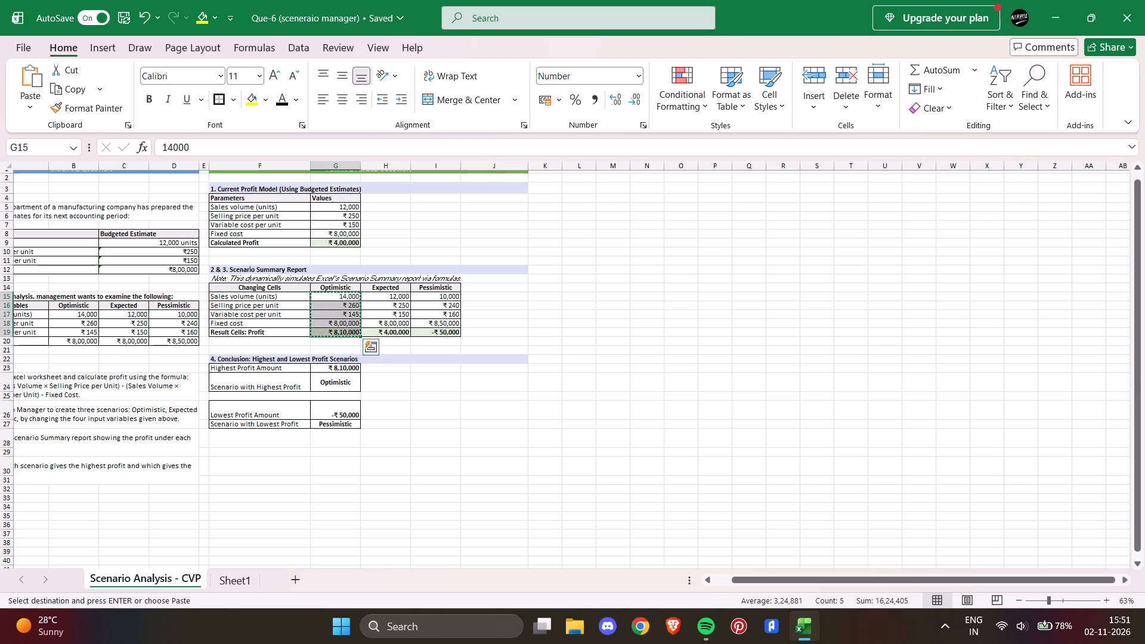
left_click(227, 581)
left_click(578, 337)
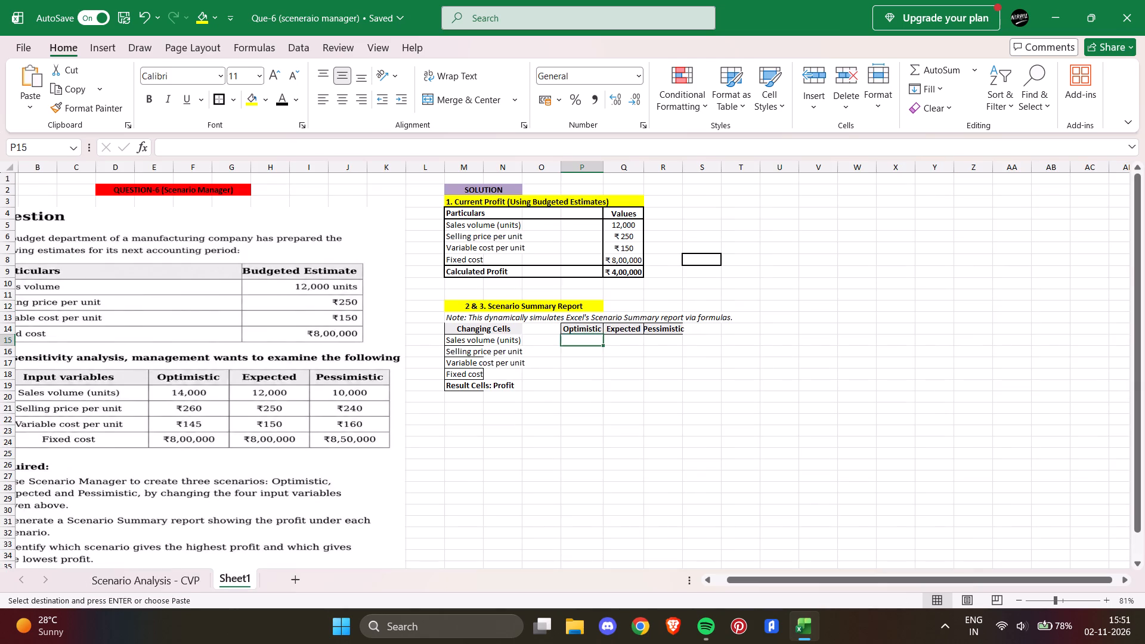
left_click_drag(578, 337, 587, 386)
key("ctrl+v")
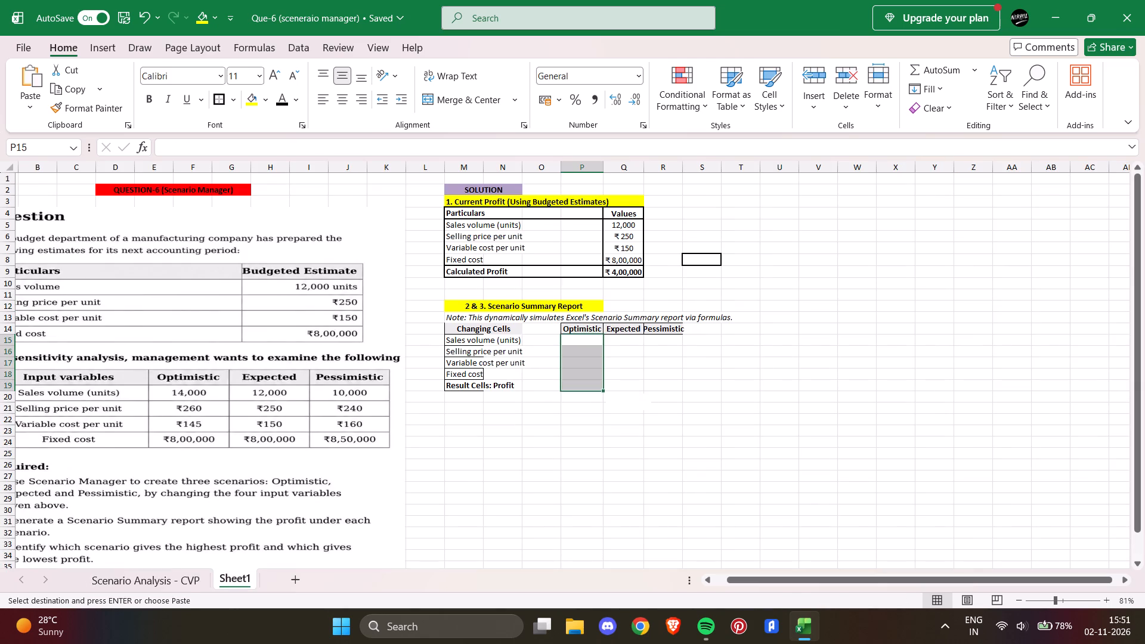
left_click(620, 341)
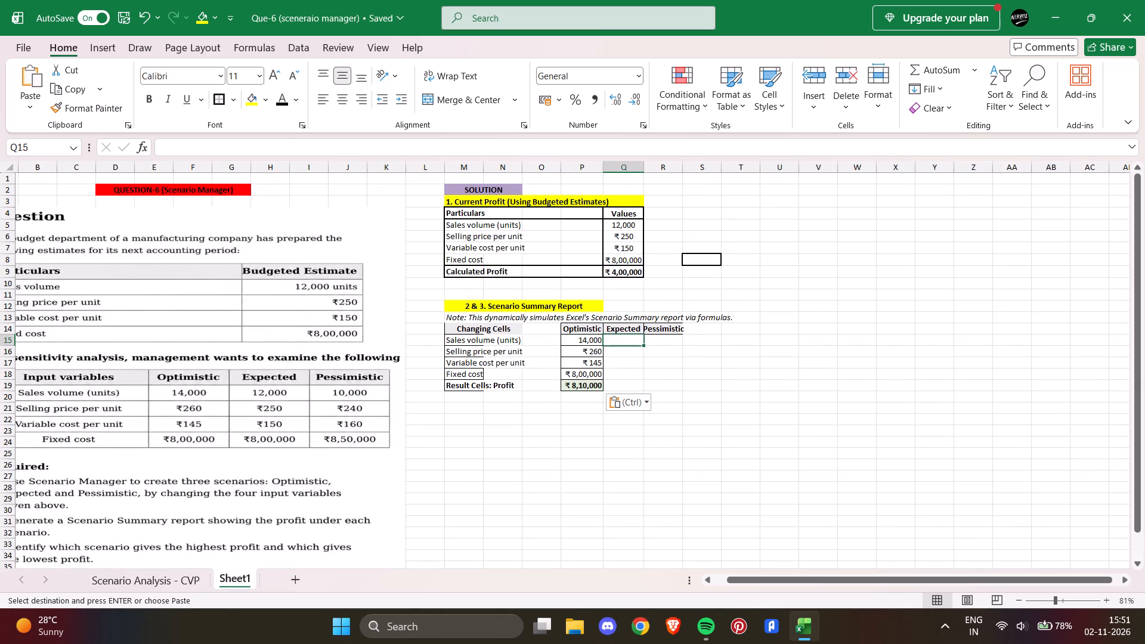
Set the number format of the Optimistic values in P15:P19 to General.
left_click_drag(584, 340, 584, 391)
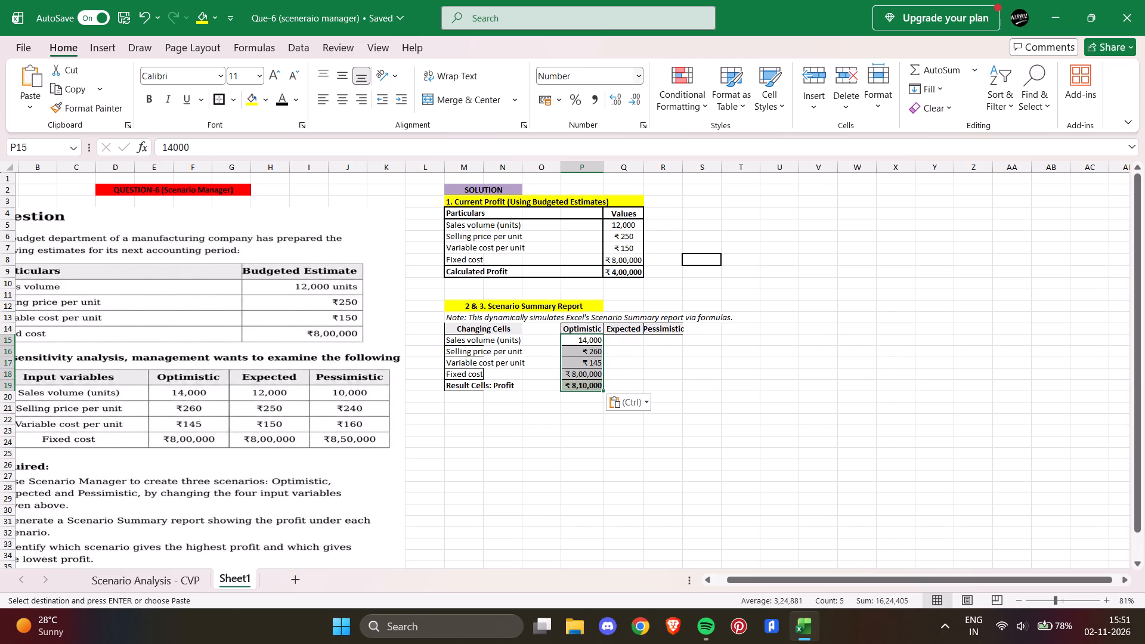
left_click(633, 78)
left_click(623, 114)
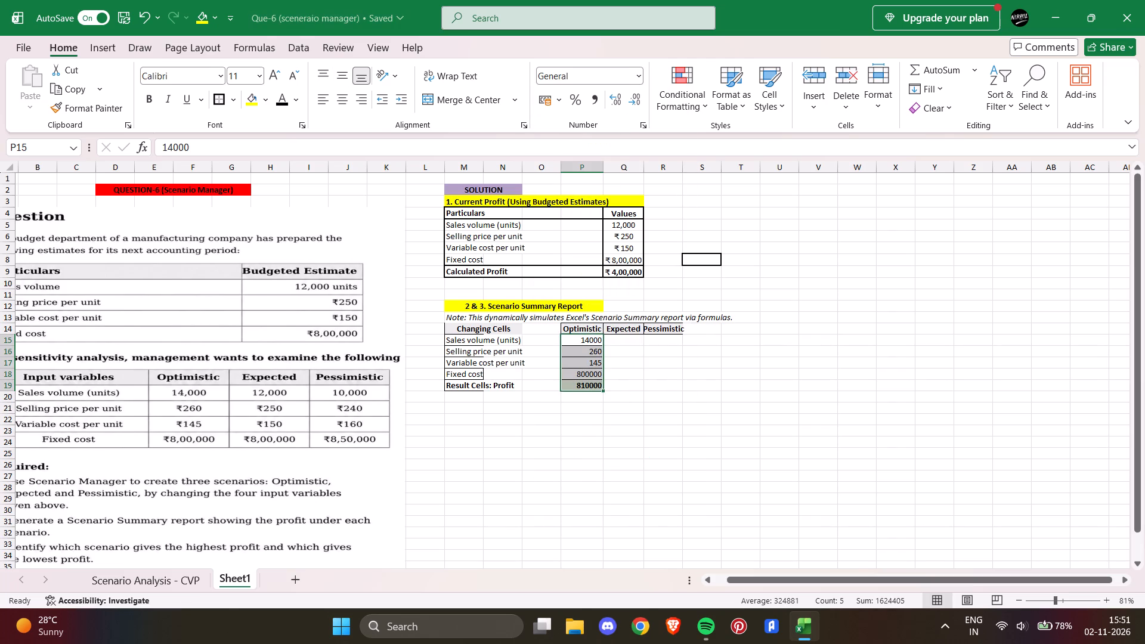
Copy the Expected scenario values and profit from H15:H19 of Scenario Analysis - CVP into Q15:Q19 of Sheet1.
left_click(182, 577)
left_click_drag(389, 293, 397, 327)
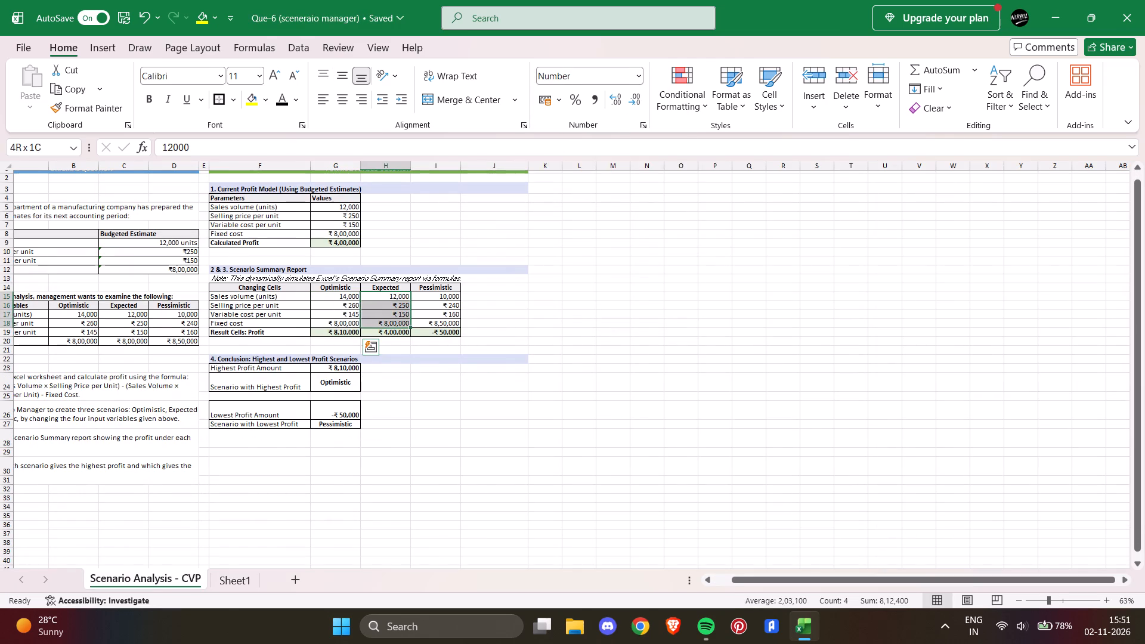
left_click_drag(397, 327, 397, 328)
key("ctrl+c")
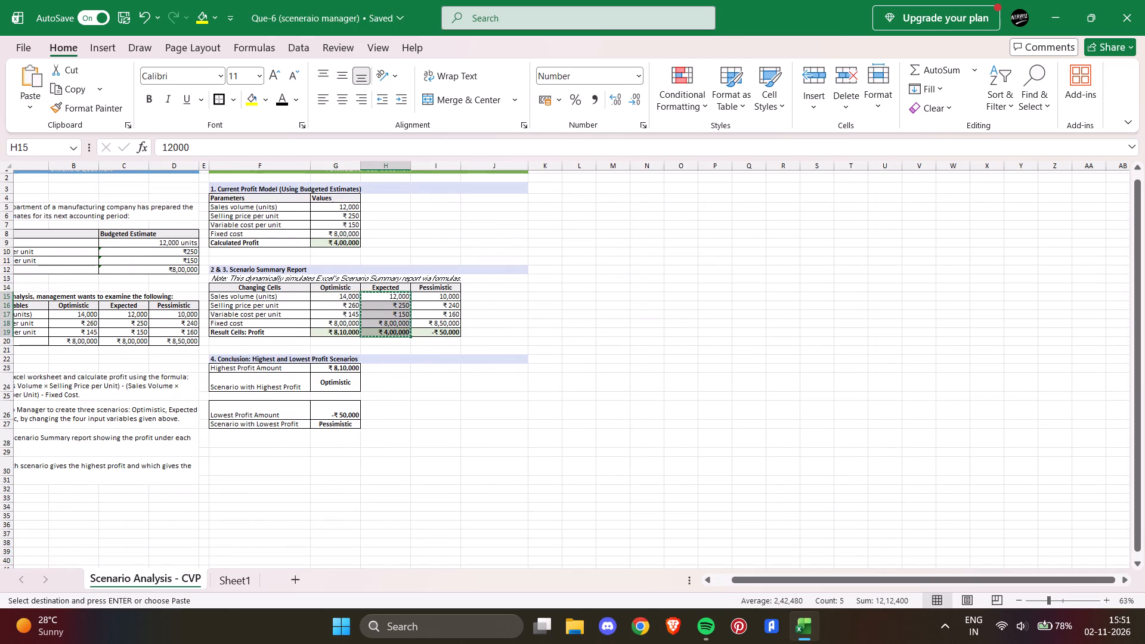
left_click(230, 581)
left_click_drag(615, 337, 624, 387)
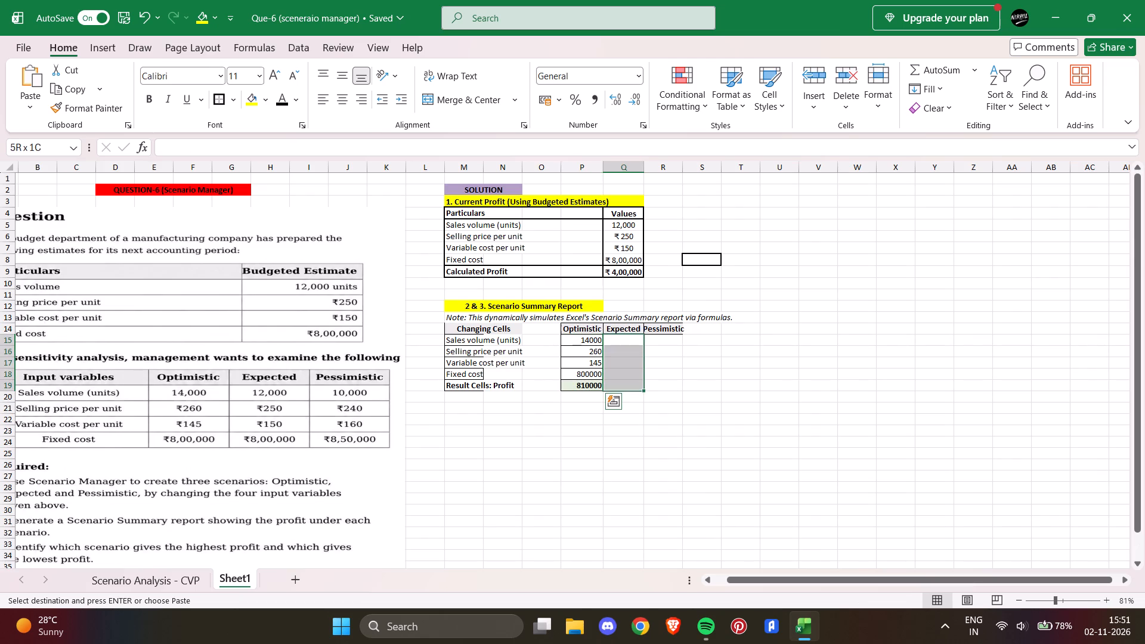
left_click_drag(624, 387, 624, 388)
key("ctrl+v")
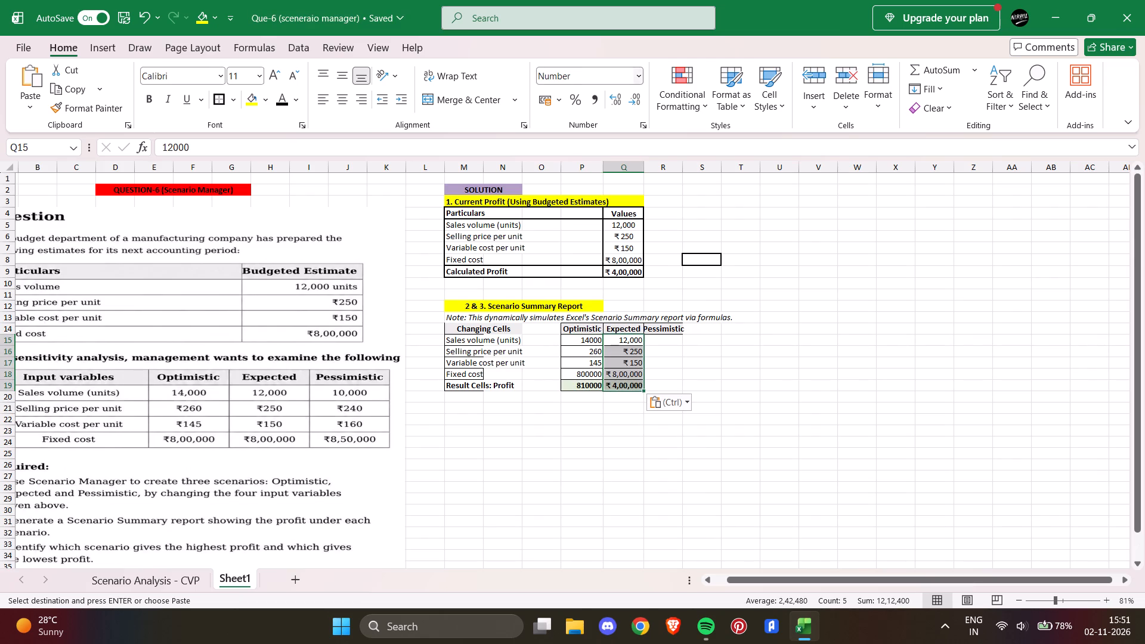
Set the number format of the Expected values in Q15:Q19 to General.
left_click(623, 76)
left_click(635, 78)
left_click(629, 89)
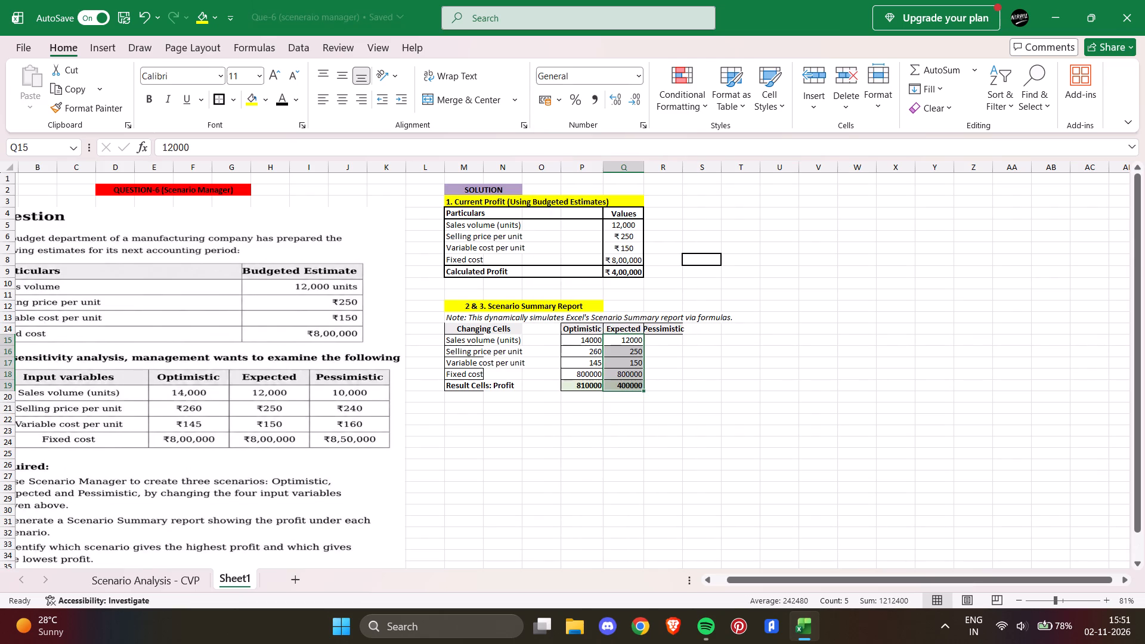
Copy the Pessimistic scenario values and profit from I15:I19 of Scenario Analysis - CVP into R15:R19 of Sheet1.
left_click(186, 582)
left_click_drag(422, 296, 434, 319)
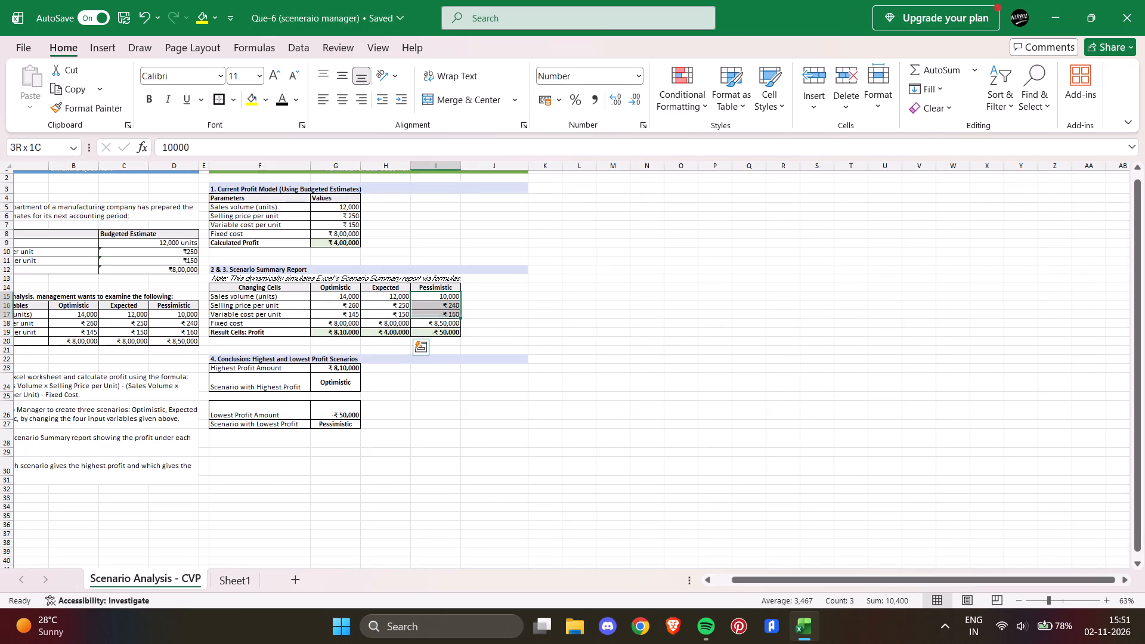
left_click_drag(434, 319, 438, 332)
key("ctrl+c")
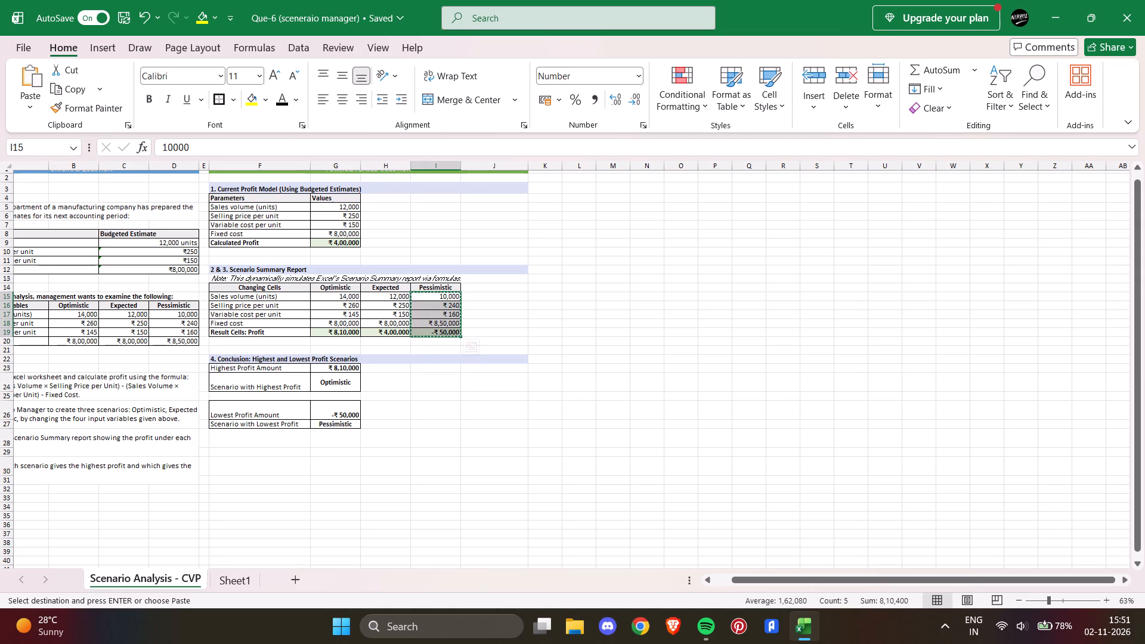
left_click(247, 577)
left_click_drag(663, 339, 663, 385)
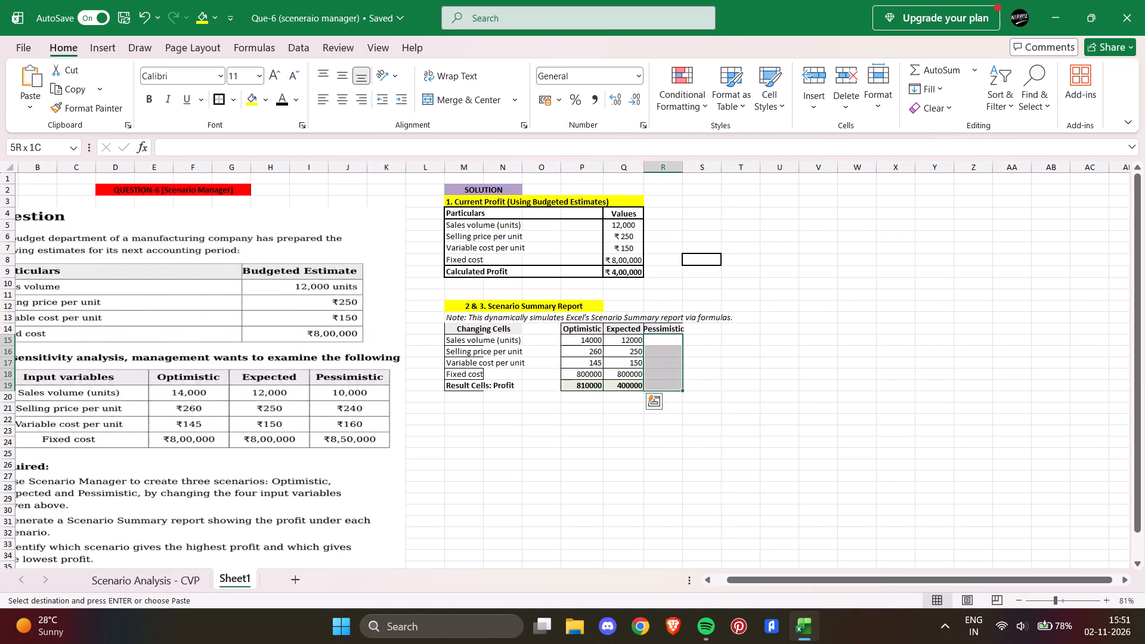
left_click_drag(663, 385, 663, 385)
key("ctrl+v")
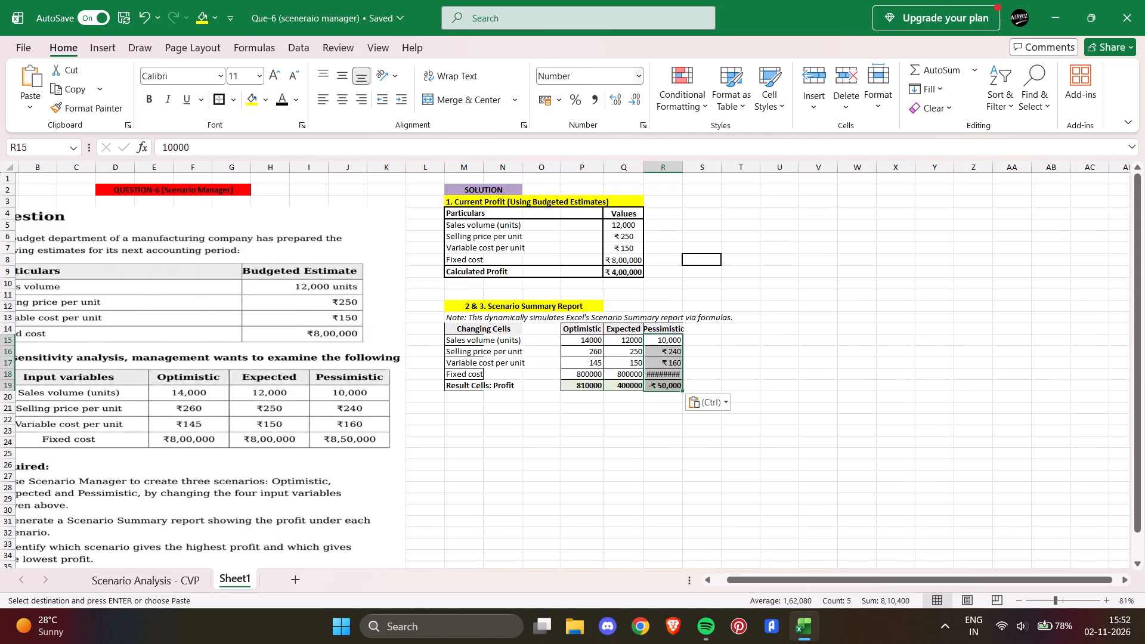
Set the number format of the Pessimistic values in R15:R19 to General.
left_click(635, 78)
left_click(626, 119)
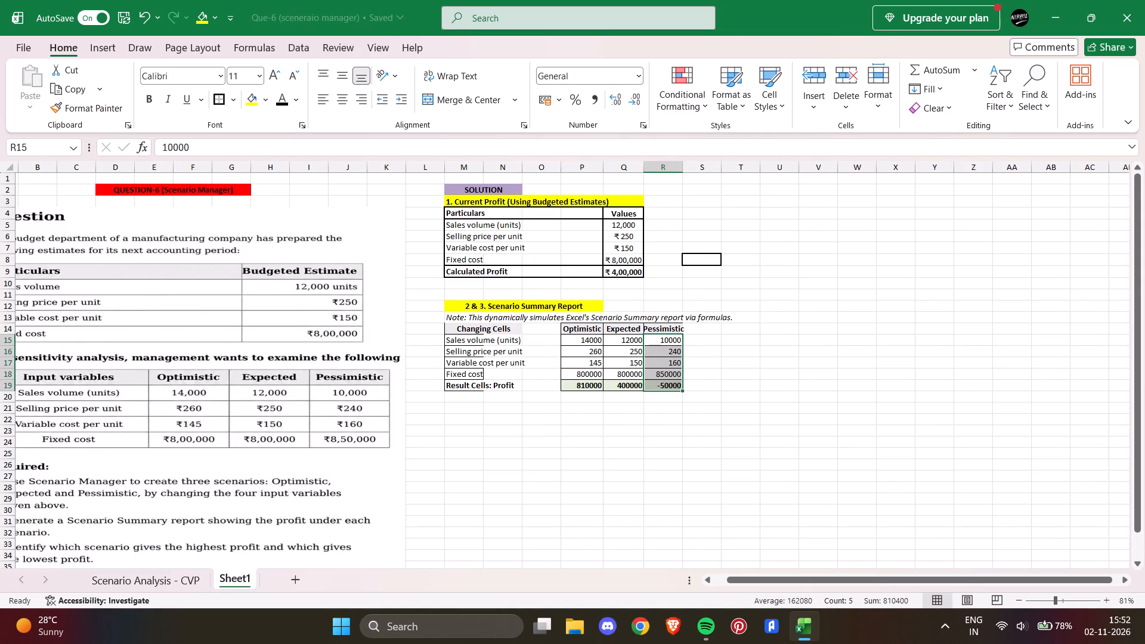
left_click(711, 356)
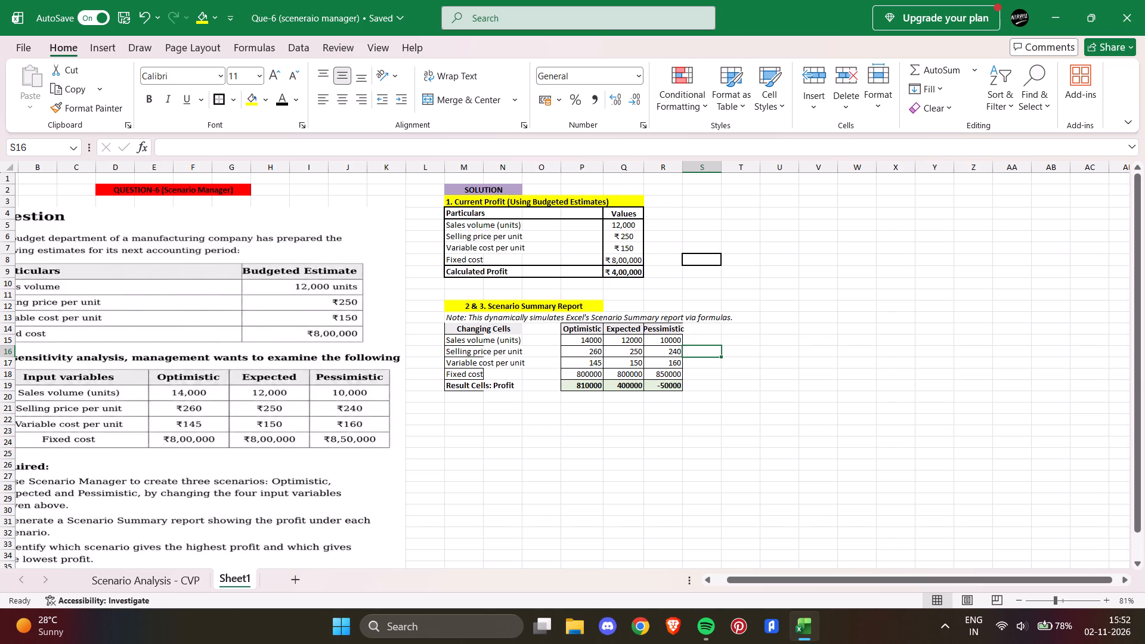
Remove the fill colour from the three profit results in P19:R19.
left_click(591, 383)
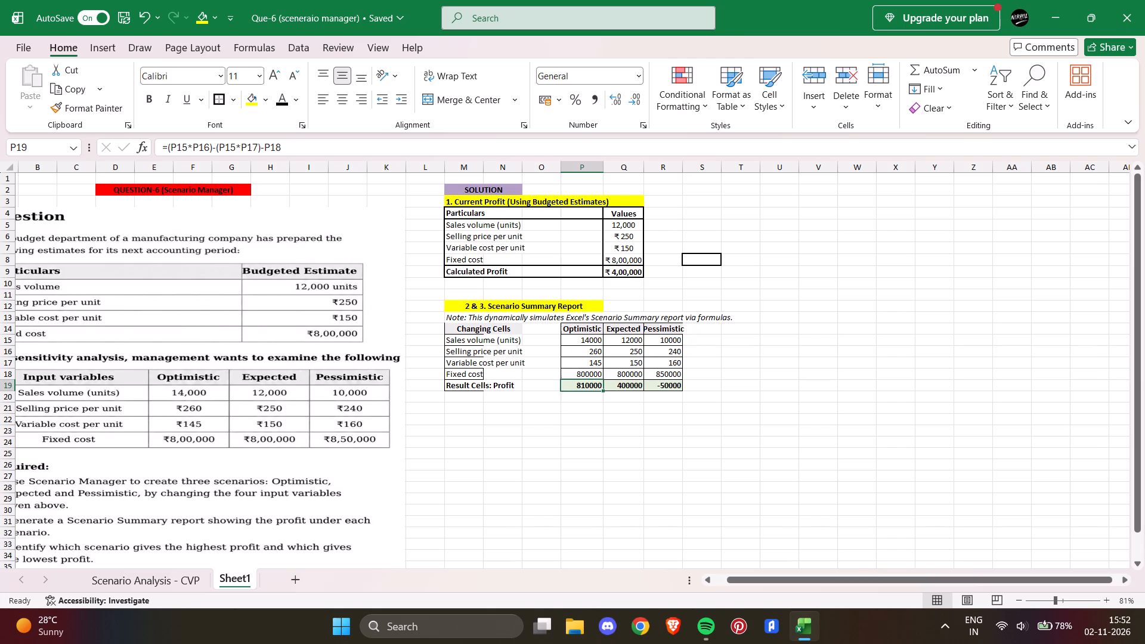
left_click(261, 101)
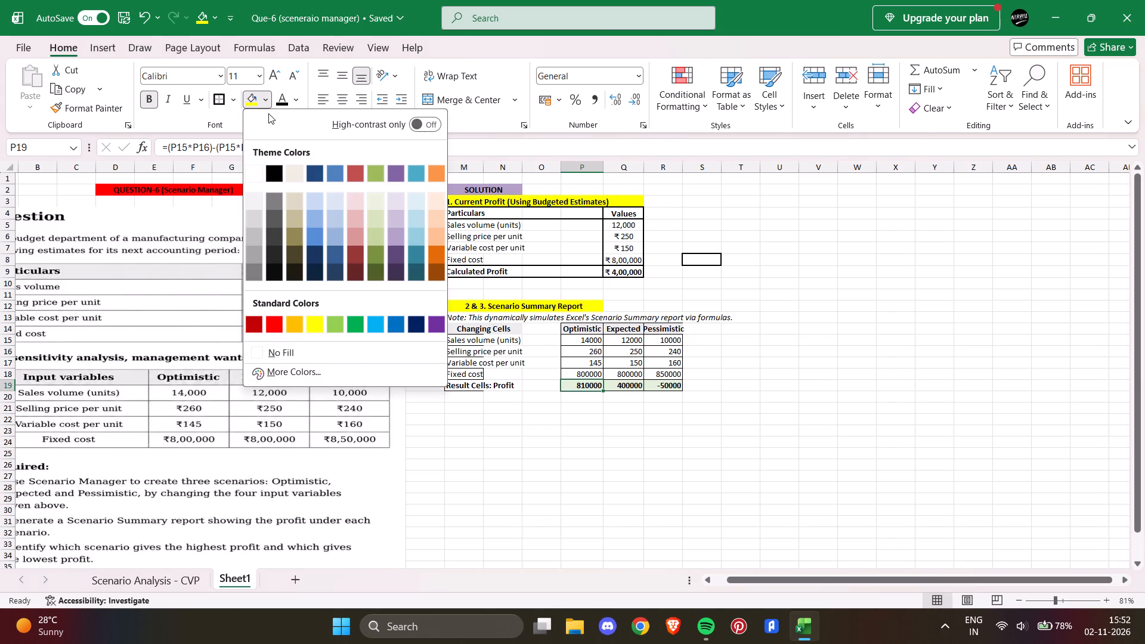
left_click(273, 355)
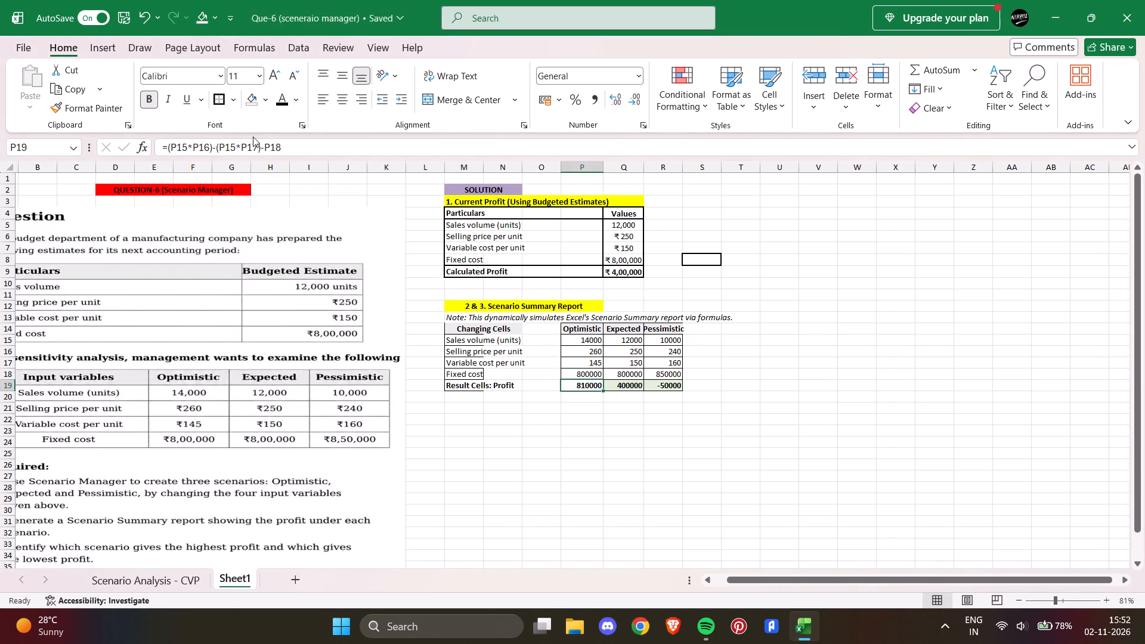
key("Right")
left_click(259, 100)
key("Right")
left_click(259, 100)
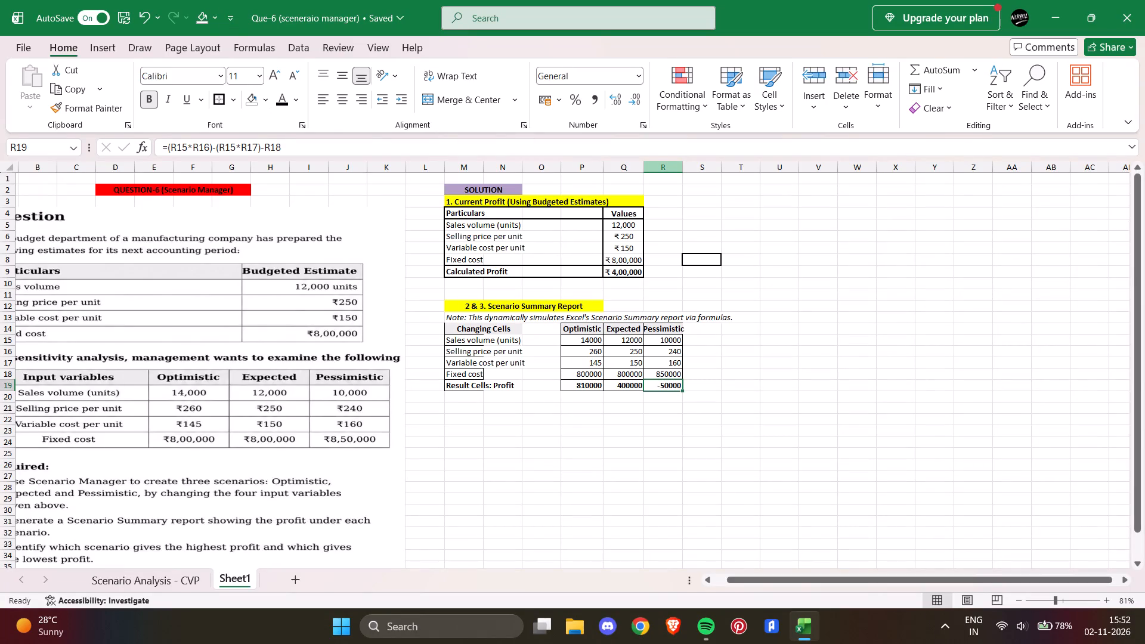
Remove the fill colour from the summary table's heading row, from Pessimistic in R14 across to Changing Cells in M14.
left_click(667, 329)
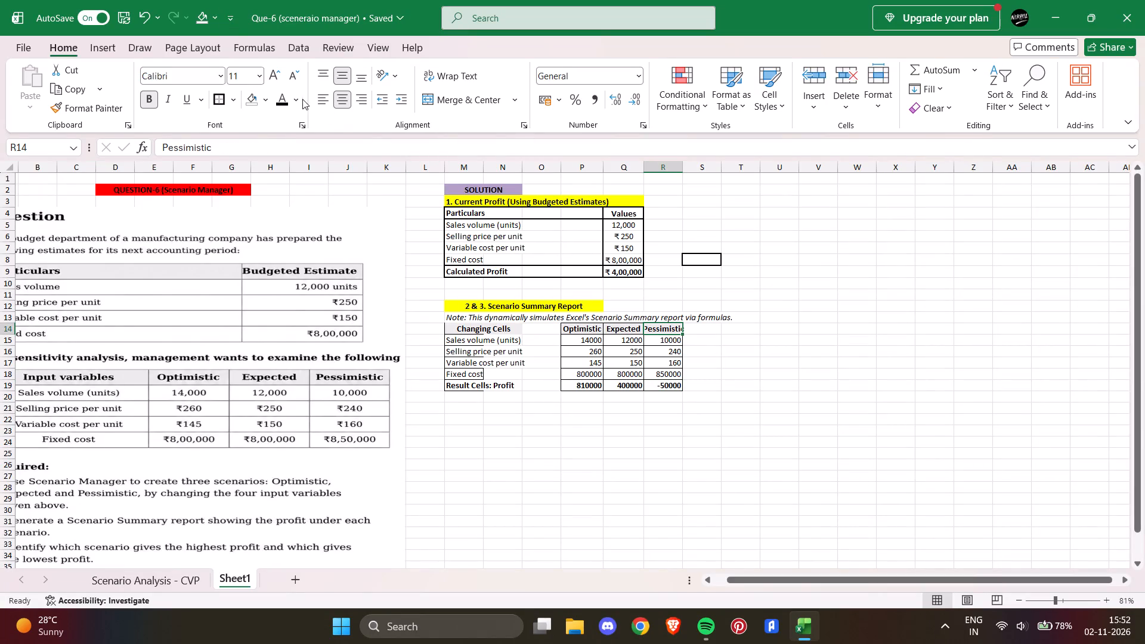
double_click(264, 97)
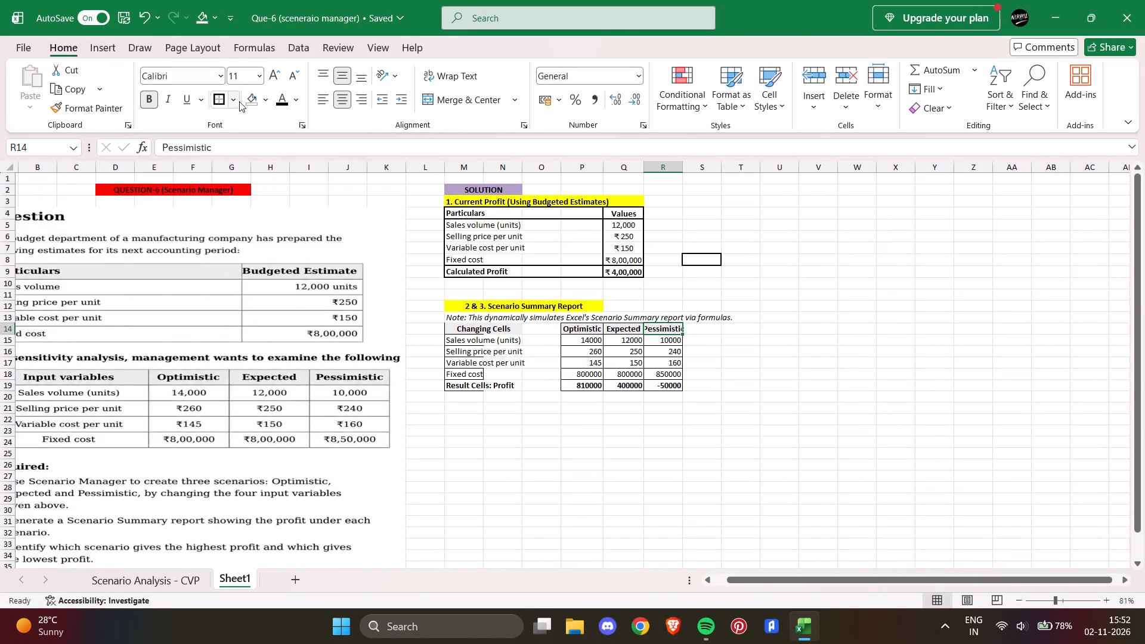
left_click(250, 103)
key("Left")
left_click(250, 103)
key("Left")
left_click(250, 103)
key("Left")
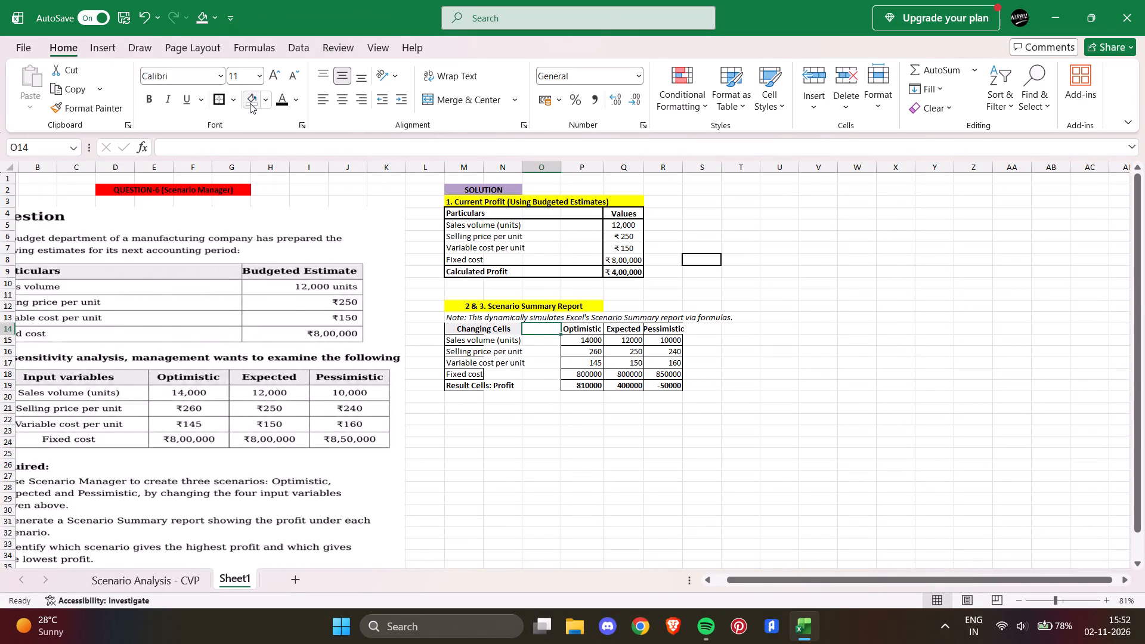
key("Left")
left_click(250, 103)
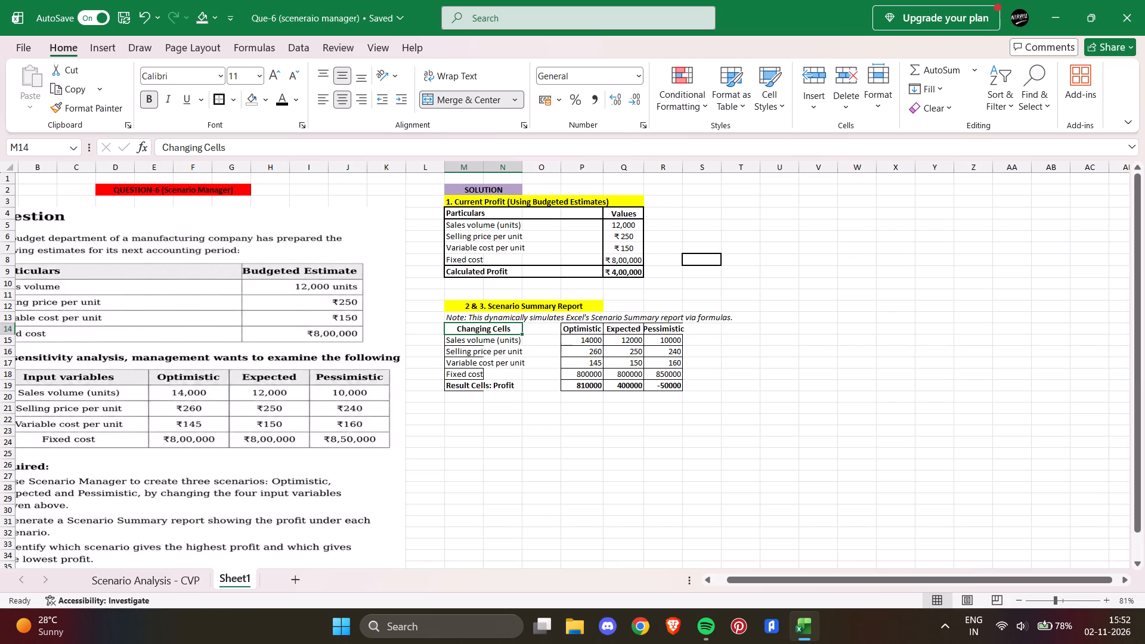
Reduce the font size of the Pessimistic heading in R14 to 10.
left_click(621, 330)
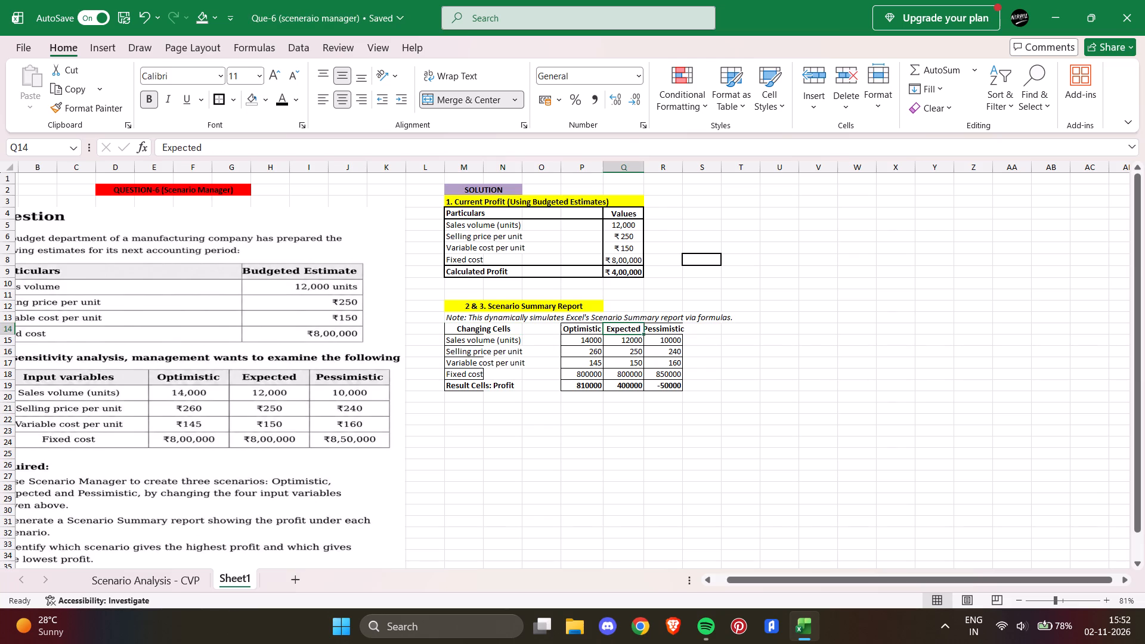
left_click(681, 326)
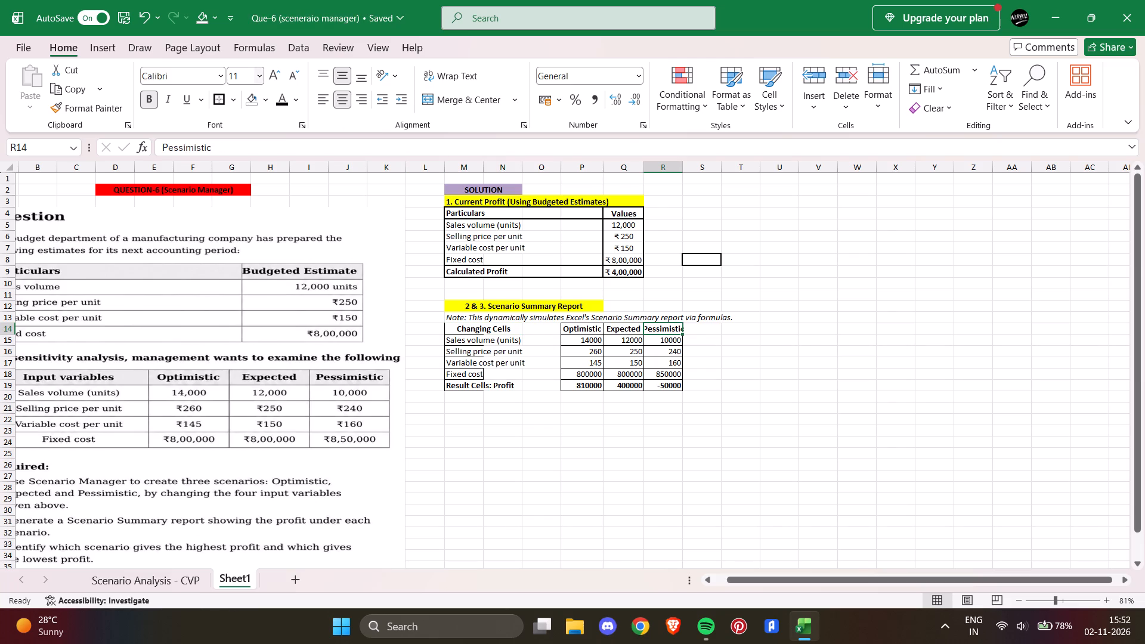
left_click(259, 82)
left_click(250, 129)
left_click(785, 318)
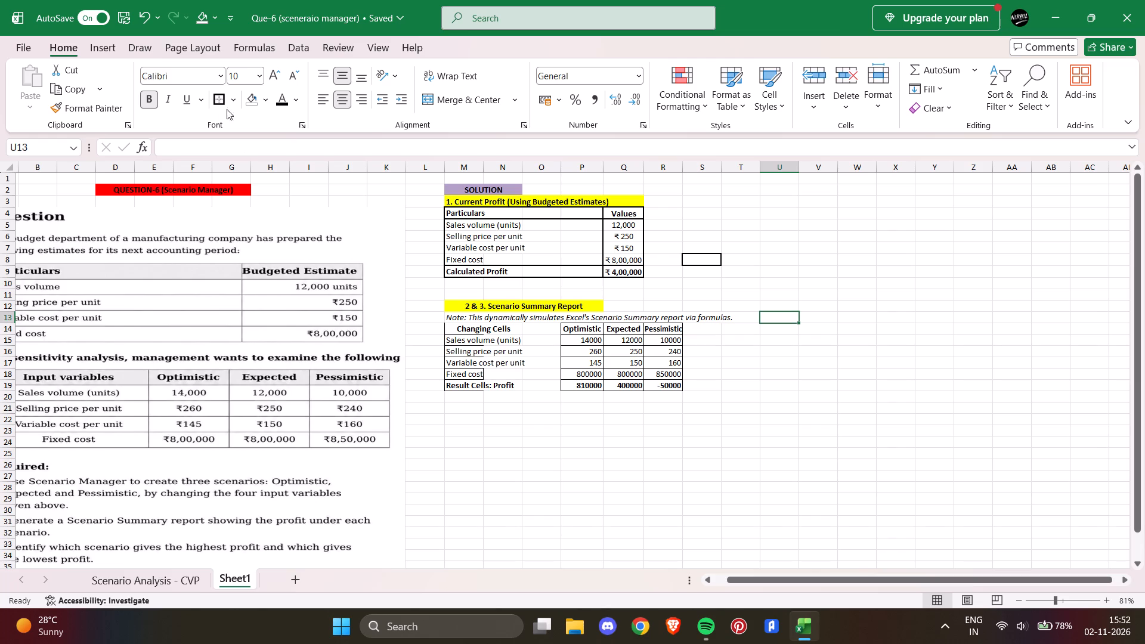
Erase all borders of the Scenario Summary Report table and the stray box at S8.
left_click_drag(233, 98, 234, 106)
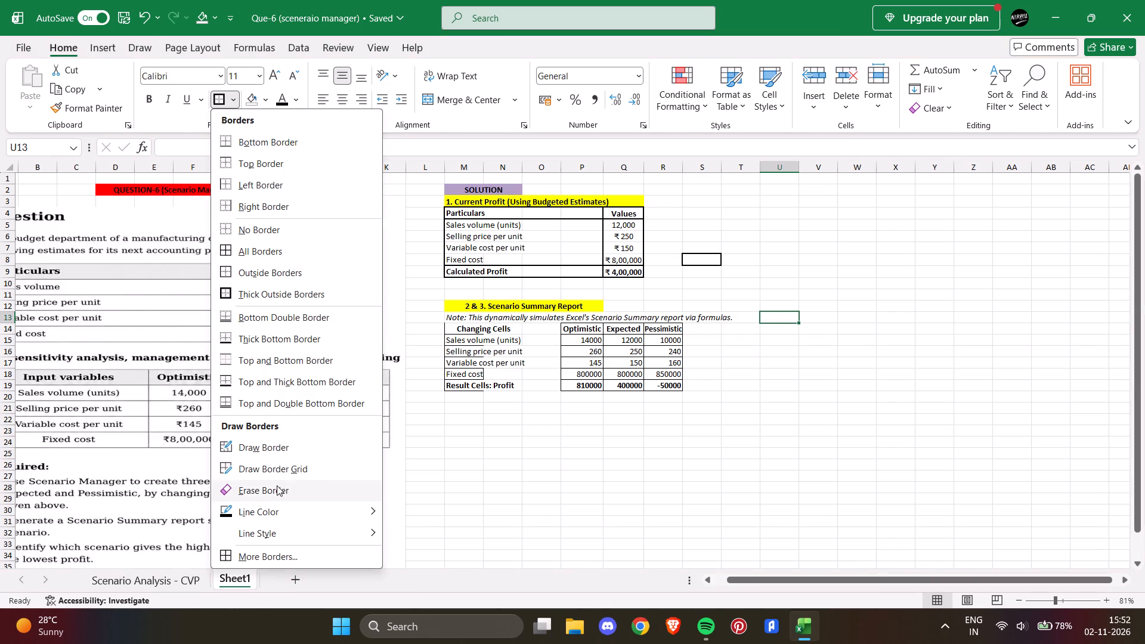
left_click(277, 489)
left_click_drag(722, 414, 537, 317)
left_click_drag(695, 370, 500, 343)
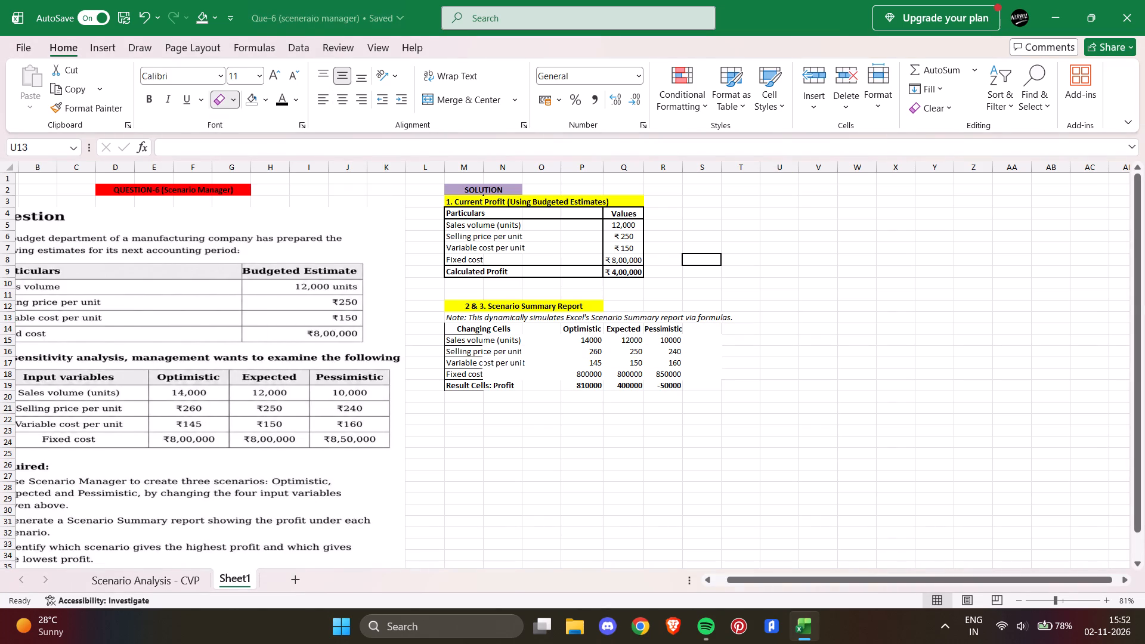
left_click_drag(500, 343, 459, 391)
left_click_drag(474, 396, 446, 321)
left_click_drag(567, 395, 572, 383)
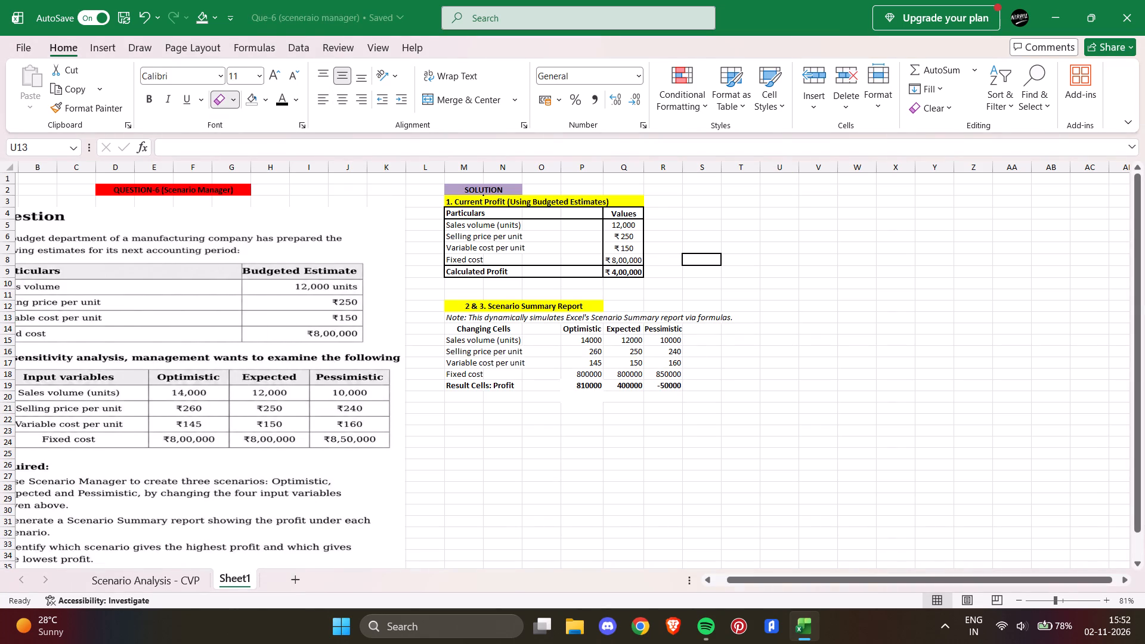
left_click_drag(572, 383, 527, 343)
left_click_drag(698, 274, 714, 252)
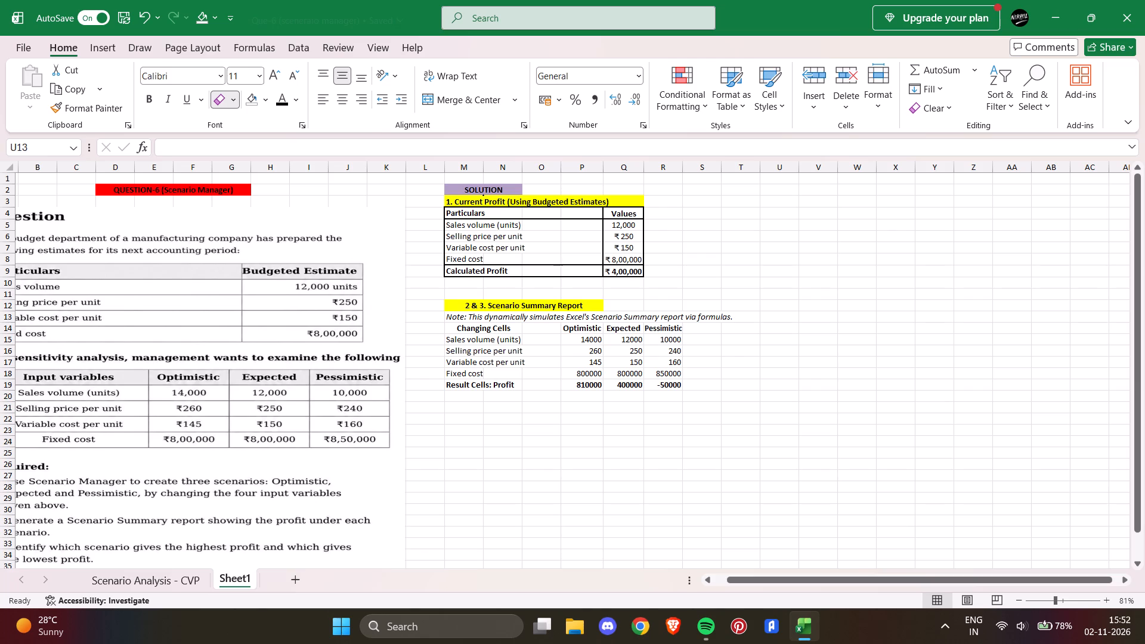
left_click_drag(693, 336, 481, 423)
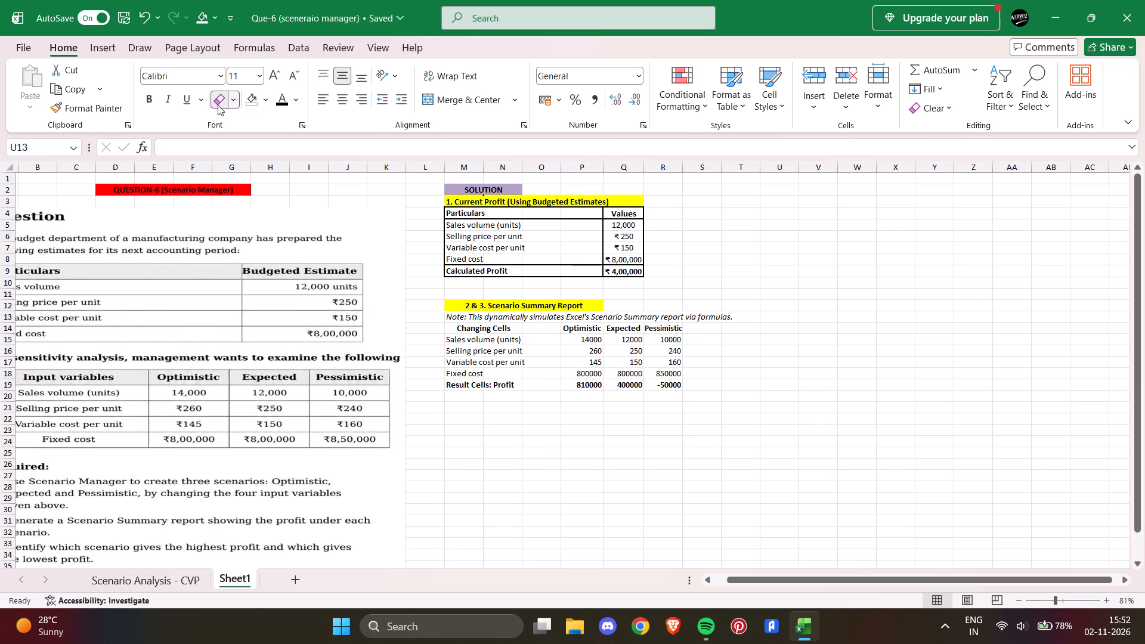
Apply a thick outside border to the selected cell U13.
left_click_drag(234, 94, 234, 99)
left_click(292, 298)
Centre the scenario values and profits in P15:R19 horizontally and align them to the middle vertically.
left_click_drag(571, 337, 633, 386)
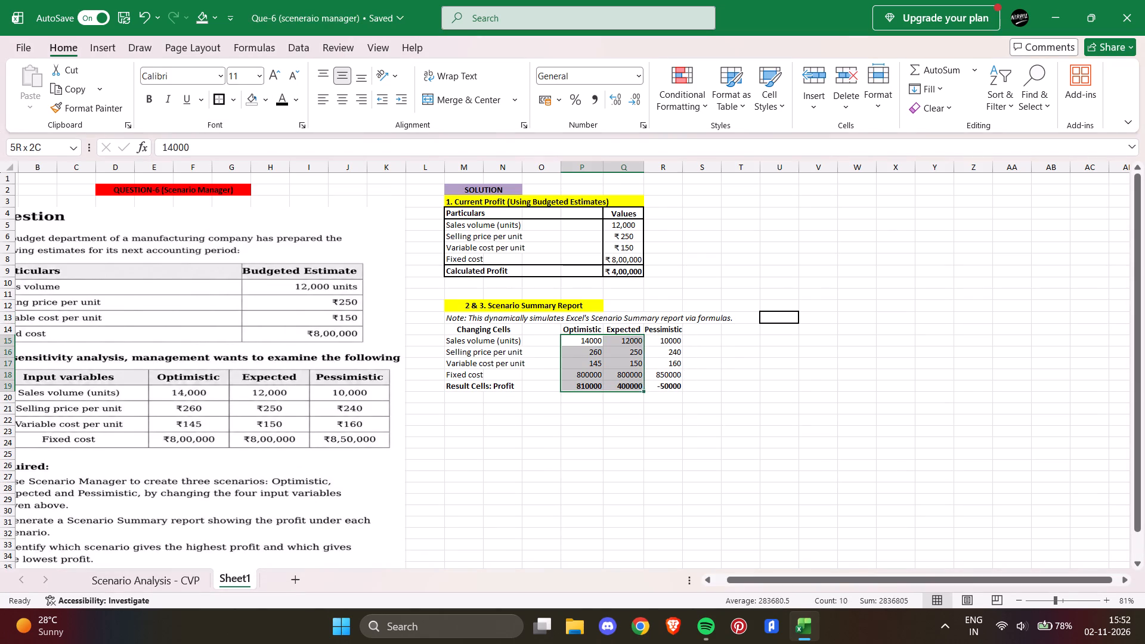
left_click_drag(633, 386, 656, 388)
left_click(346, 94)
left_click(333, 71)
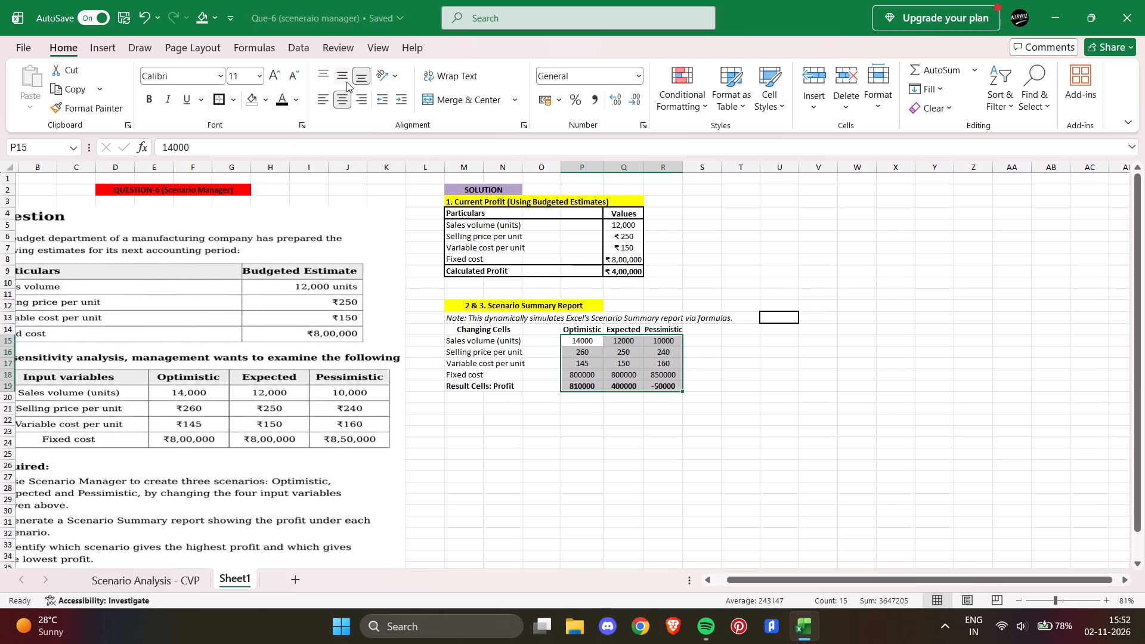
left_click(343, 76)
left_click(820, 278)
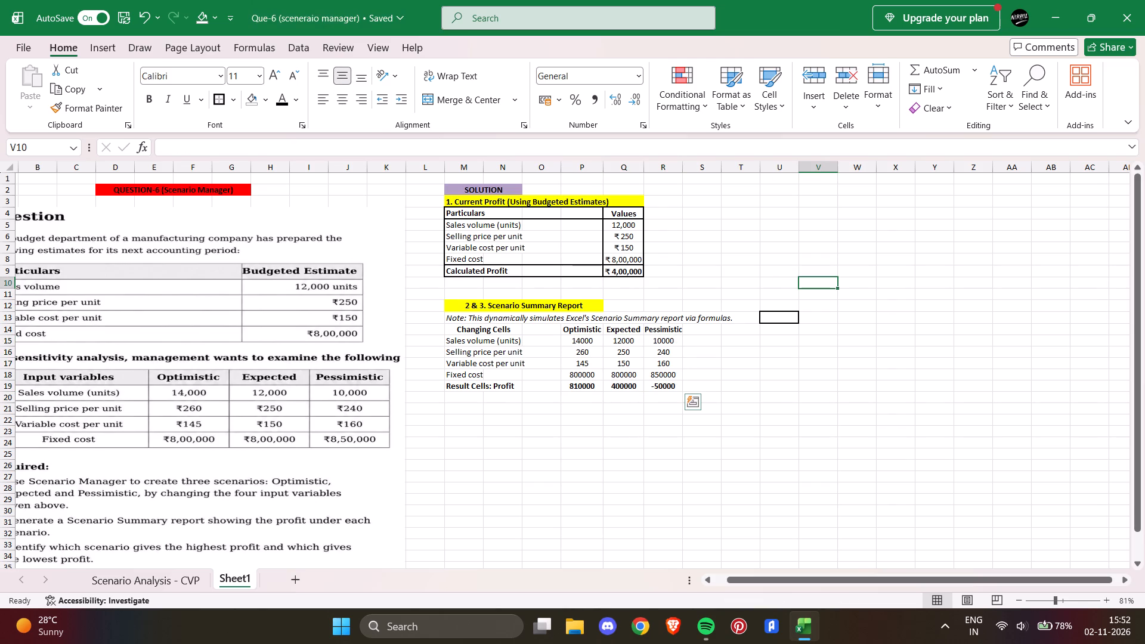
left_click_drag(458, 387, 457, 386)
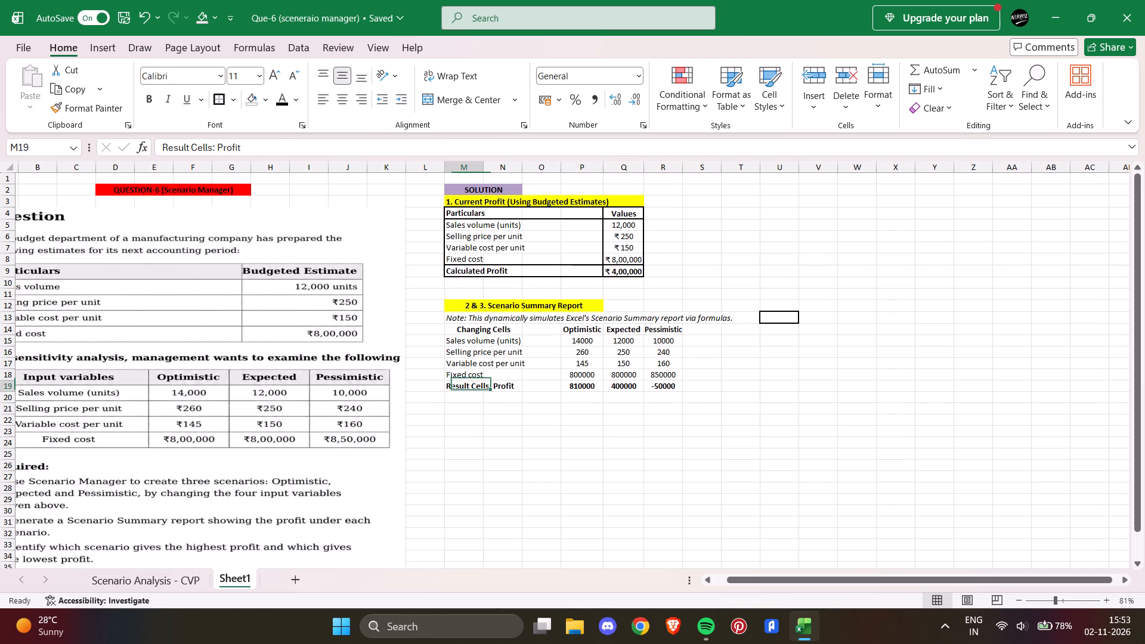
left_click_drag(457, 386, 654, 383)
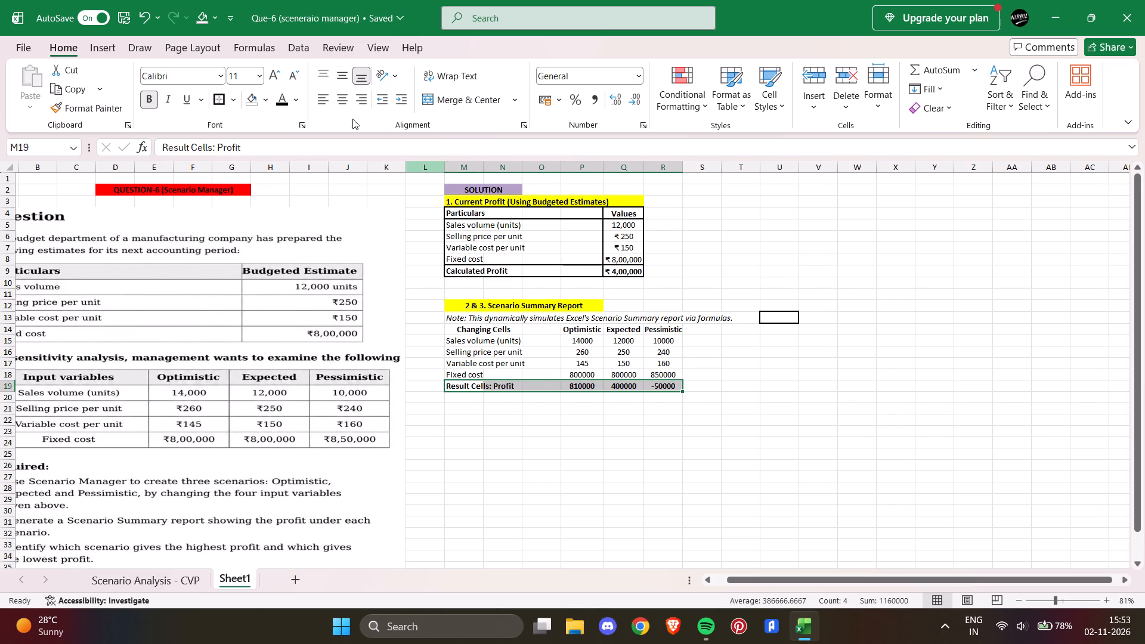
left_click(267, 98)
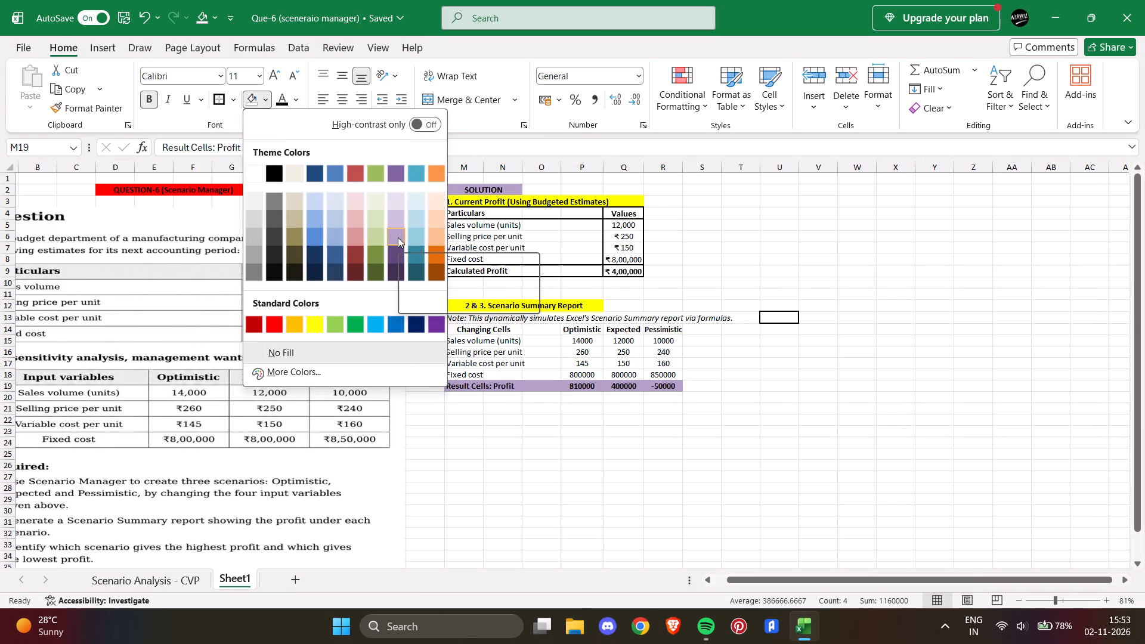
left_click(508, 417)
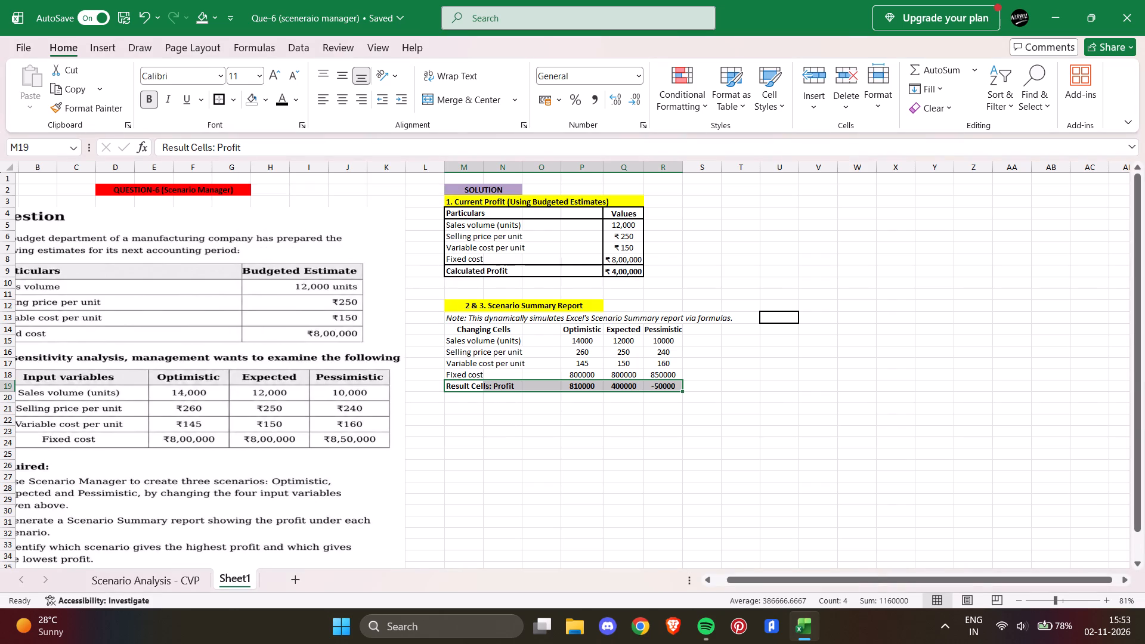
Apply a thick outside border around the Scenario Summary Report table in M14:R19.
left_click_drag(454, 324, 658, 392)
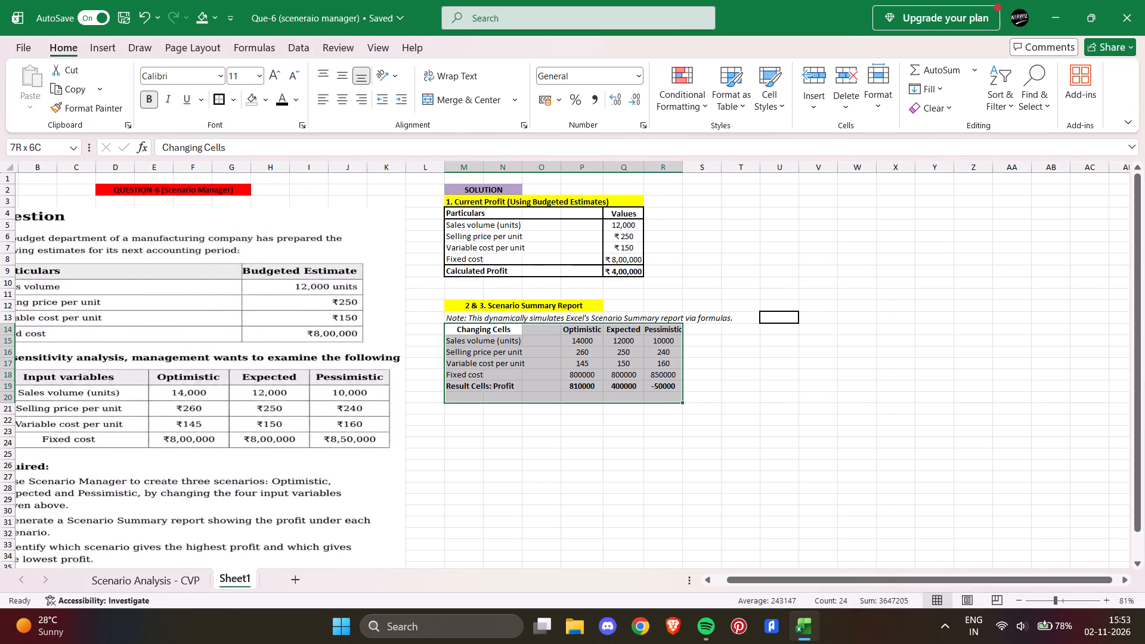
left_click_drag(658, 392, 657, 386)
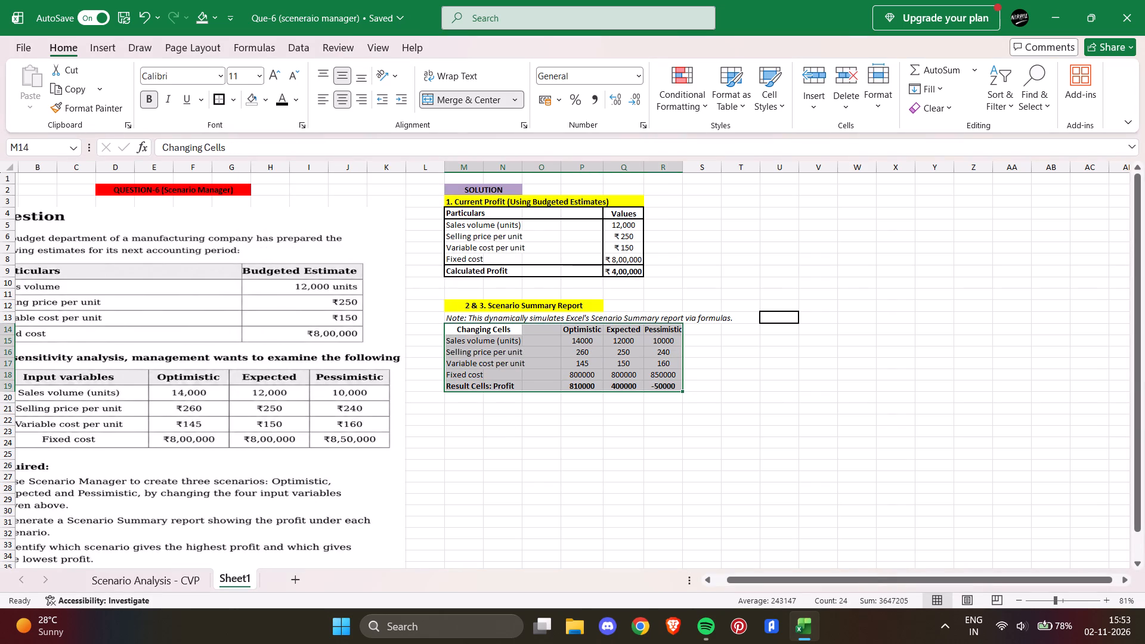
left_click(222, 99)
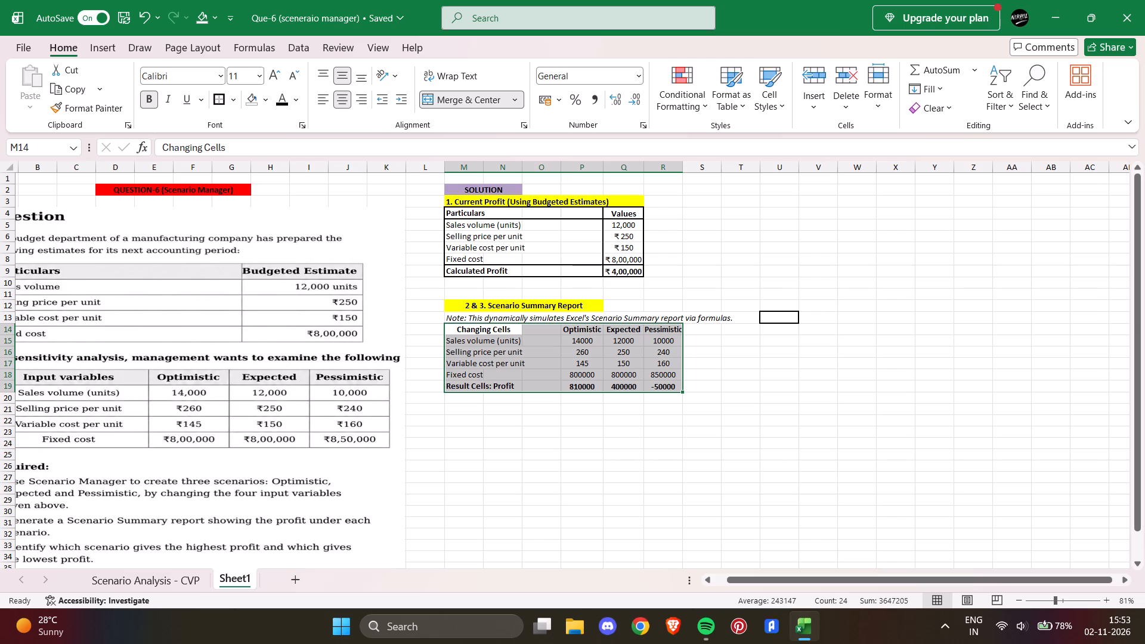
Apply a thick outside border around the Scenario Summary Report header row M14:R14.
left_click_drag(451, 329, 454, 329)
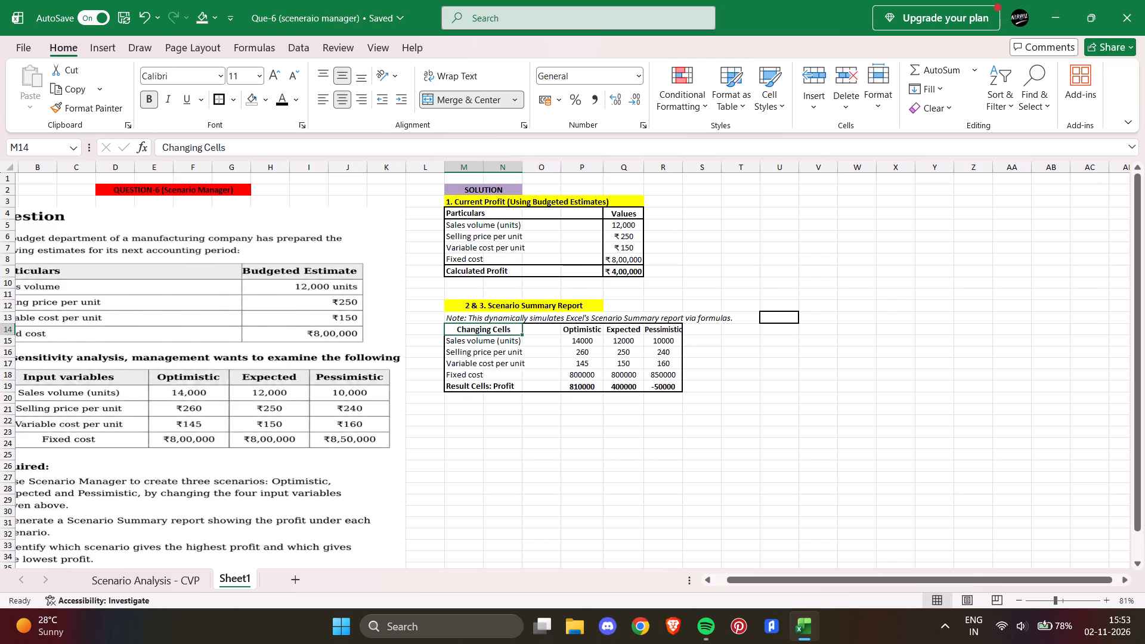
left_click_drag(454, 329, 654, 332)
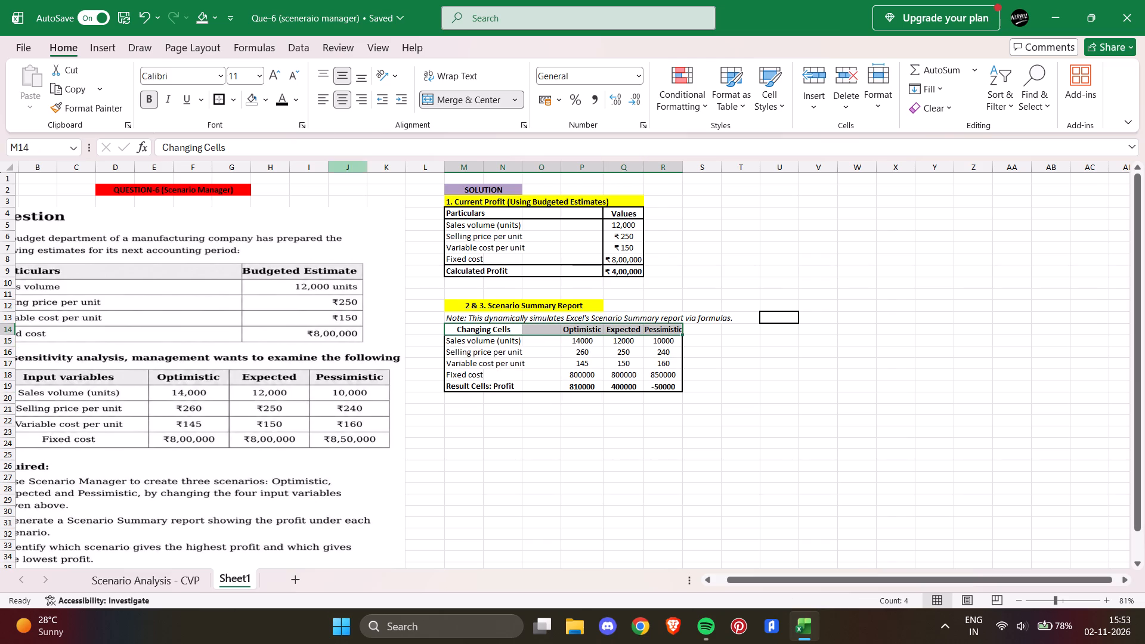
left_click(225, 92)
Apply separate thick outside borders around the label block M14:O19, the Optimistic column P14:P19 and the Expected column Q14:Q19.
left_click_drag(472, 329, 544, 352)
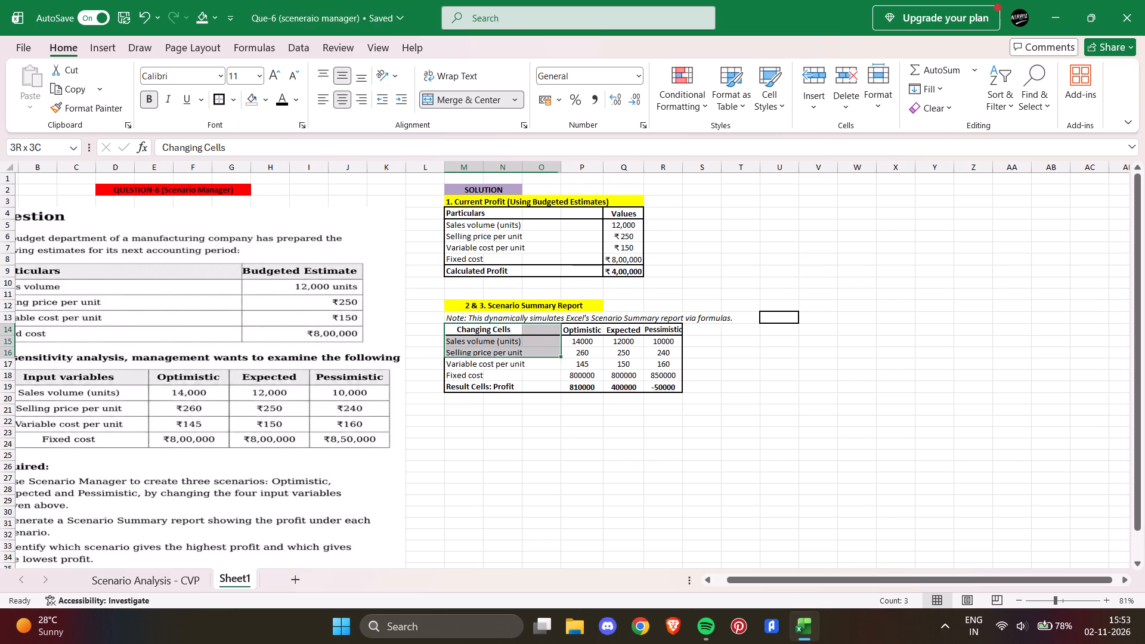
left_click_drag(544, 352, 556, 384)
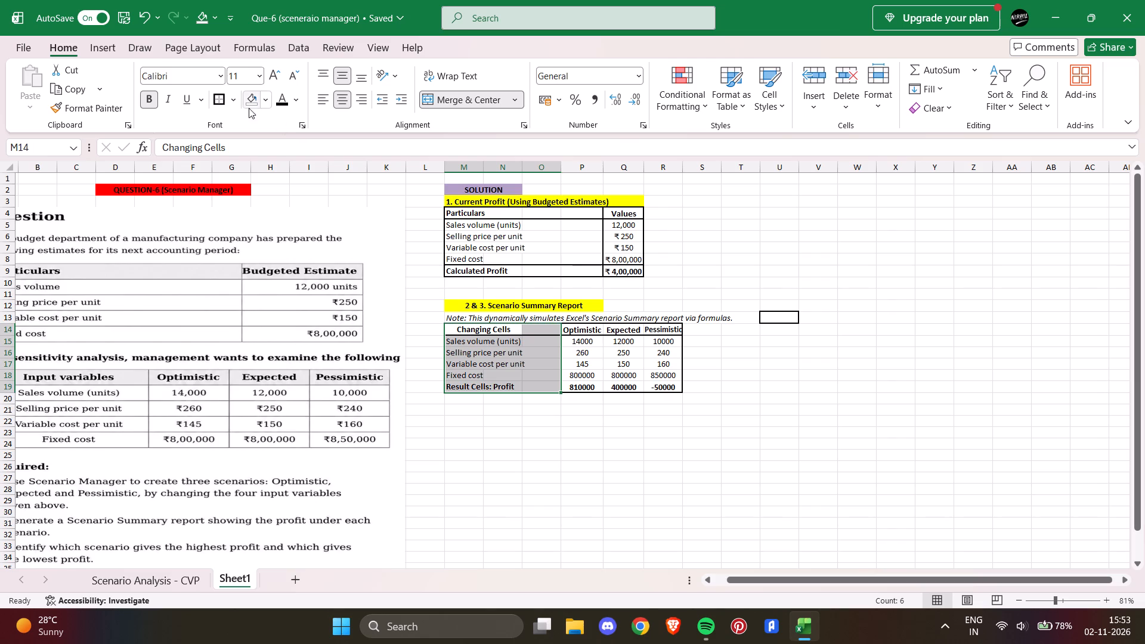
left_click(229, 100)
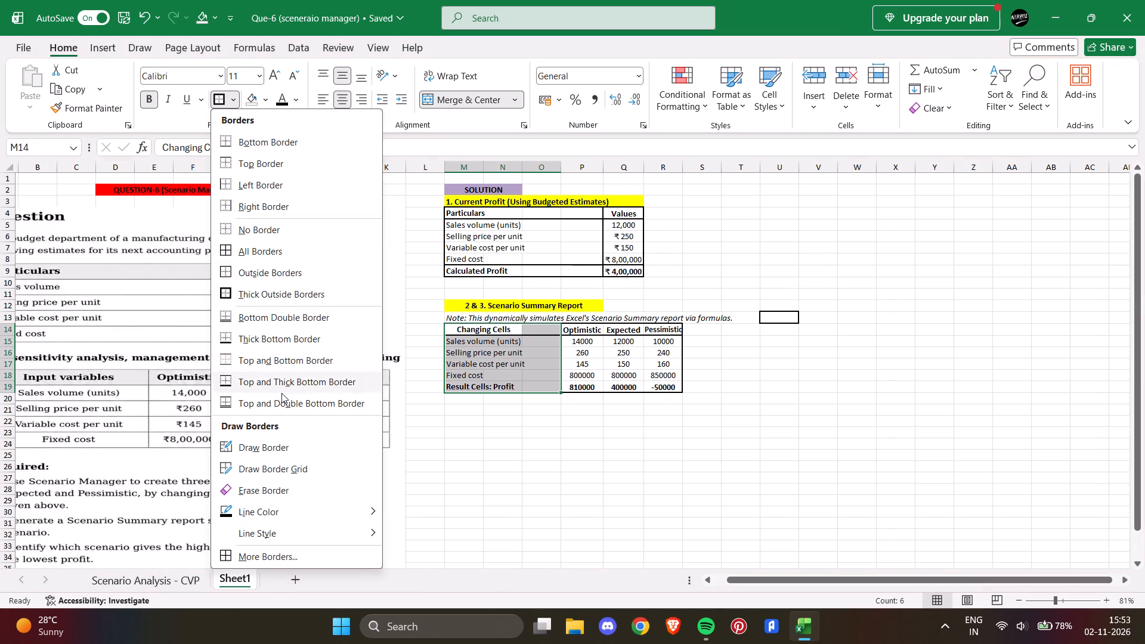
left_click(259, 295)
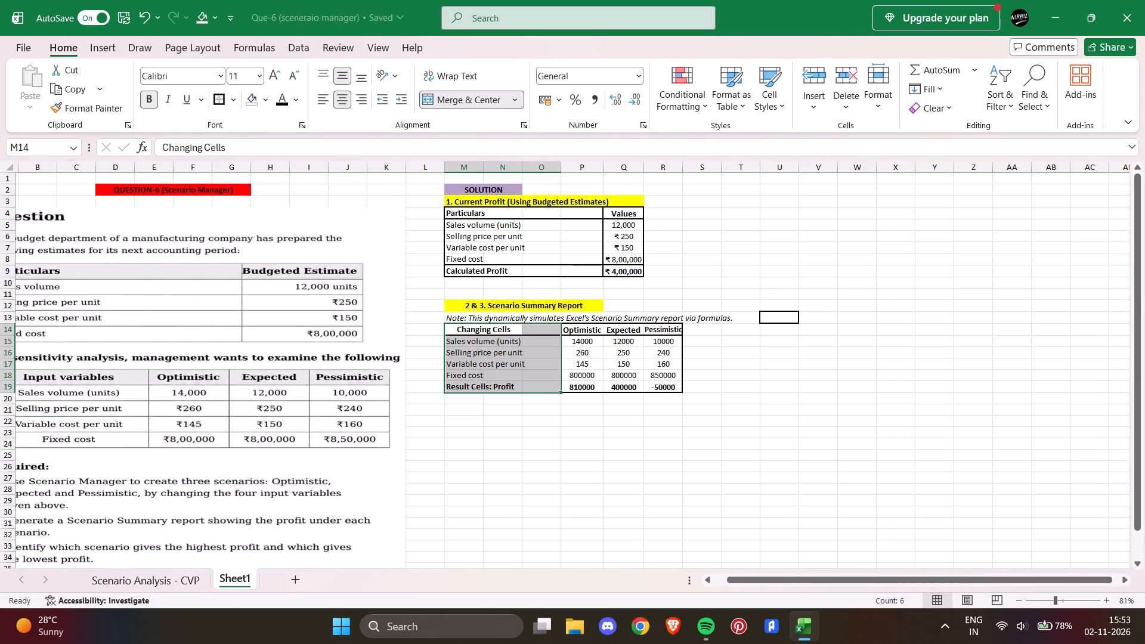
left_click_drag(581, 331, 600, 374)
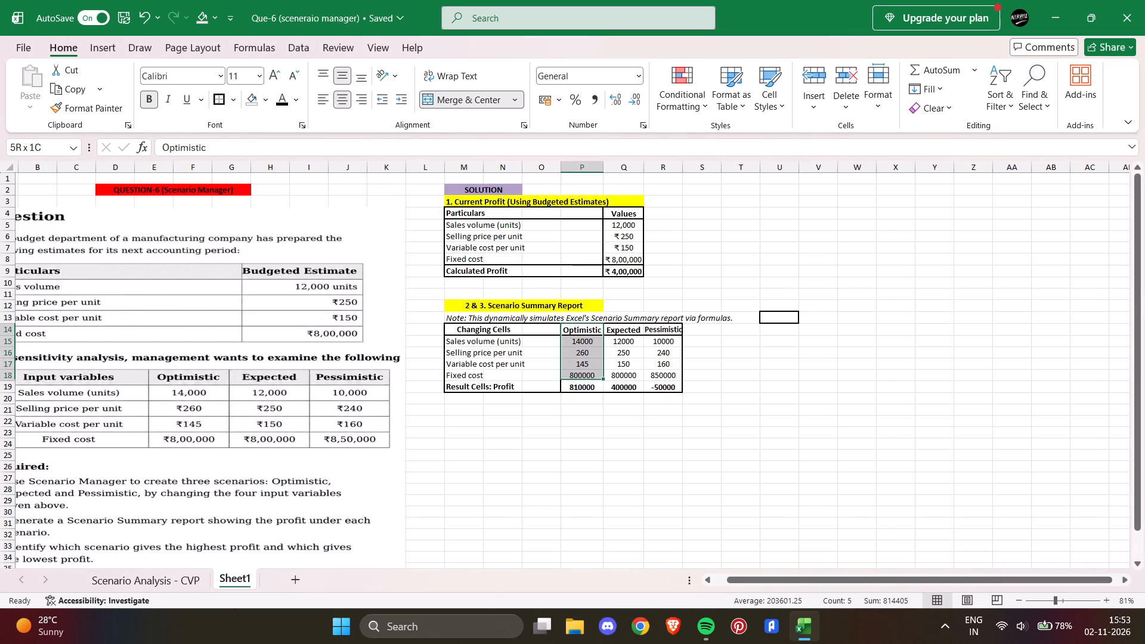
left_click_drag(600, 374, 601, 385)
left_click(222, 97)
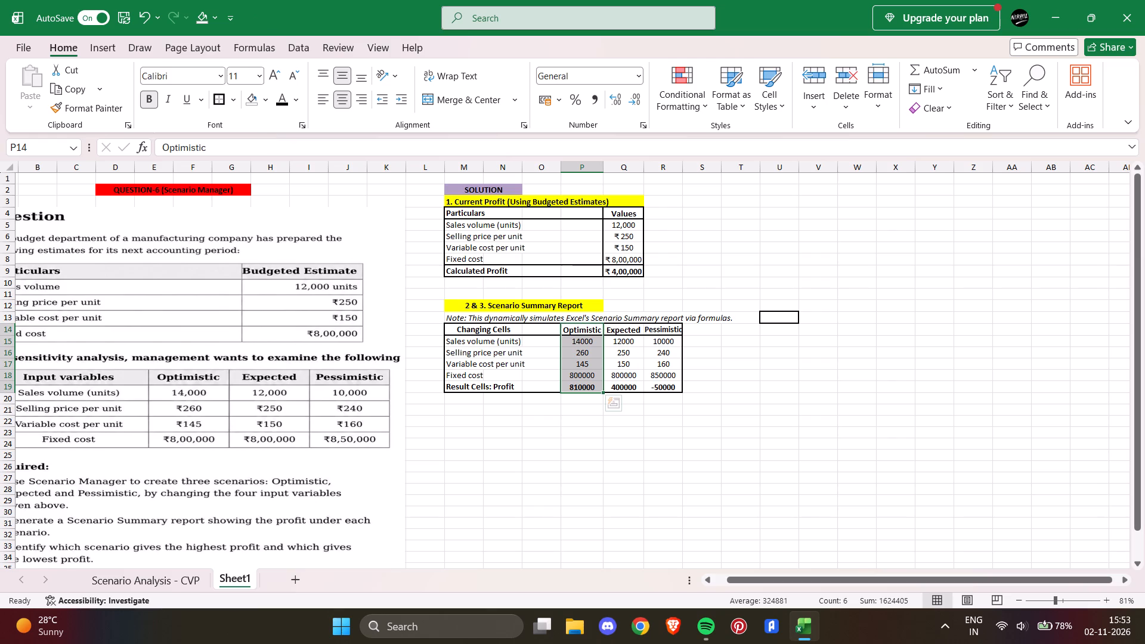
left_click_drag(620, 336, 634, 393)
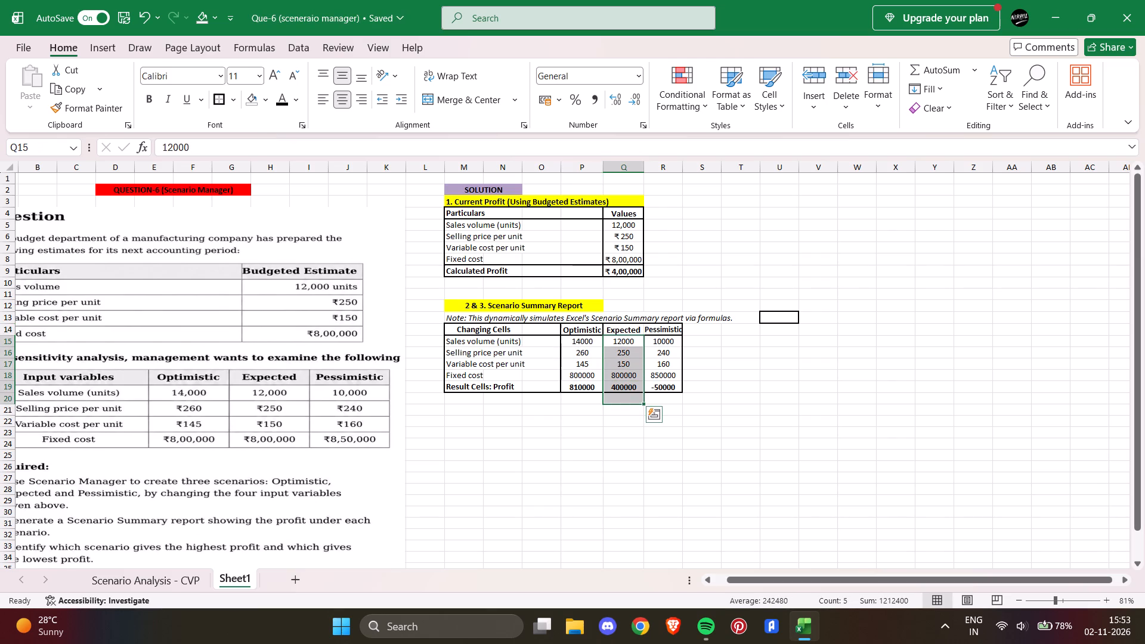
left_click_drag(622, 329, 640, 386)
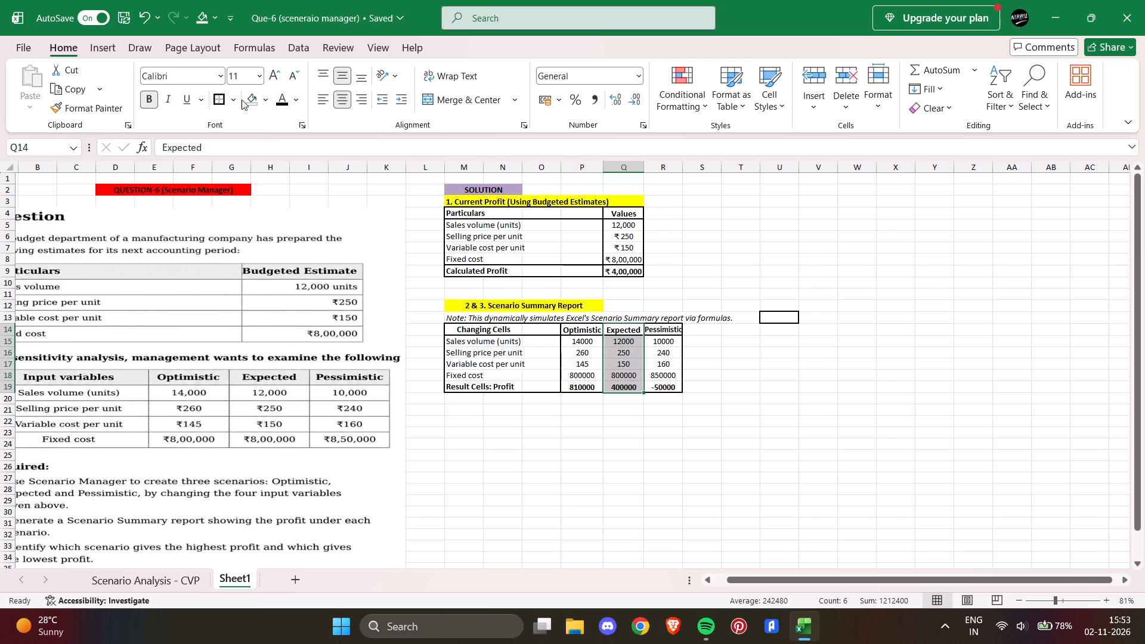
left_click_drag(221, 97, 222, 108)
Apply a thick outside border around the Result Cells: Profit row M19:R19.
left_click_drag(454, 383, 611, 391)
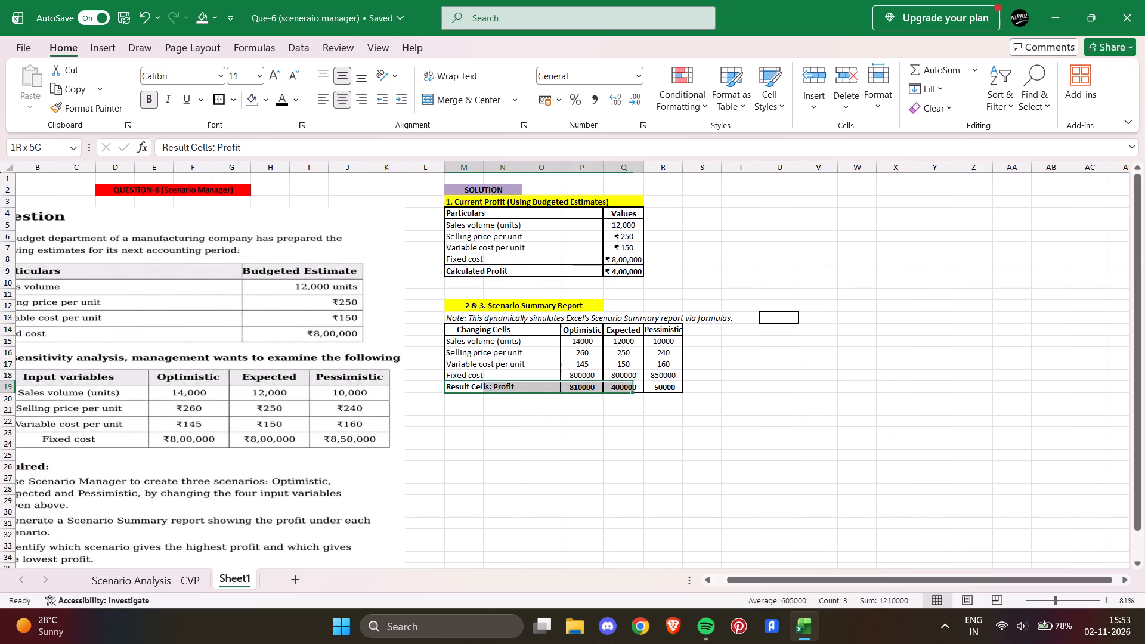
left_click_drag(611, 391, 657, 390)
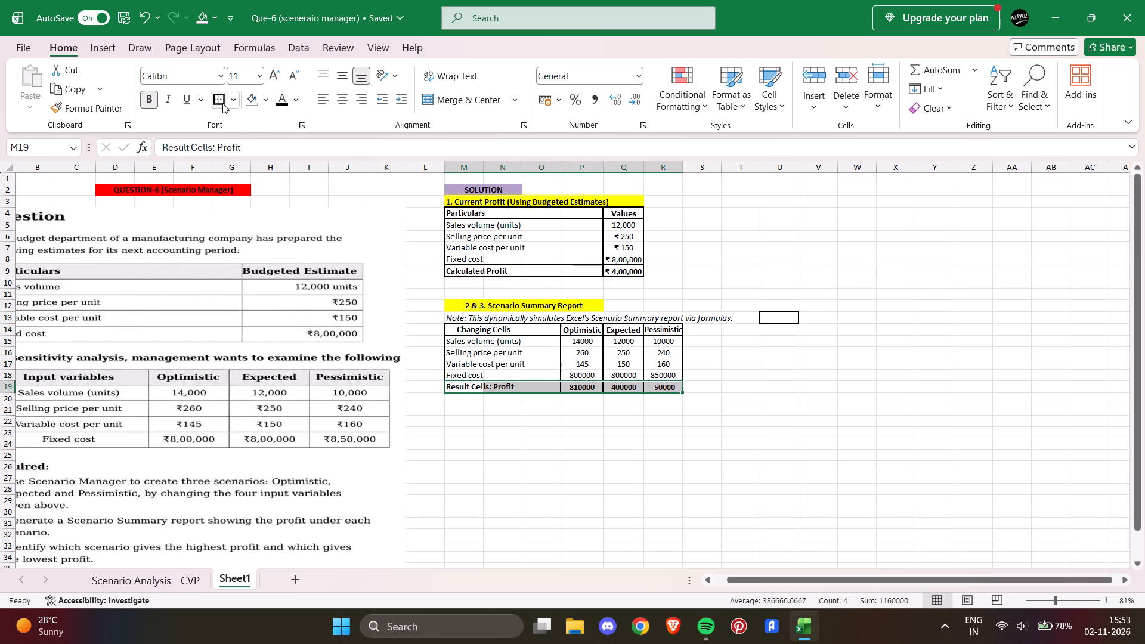
left_click(222, 103)
left_click(853, 360)
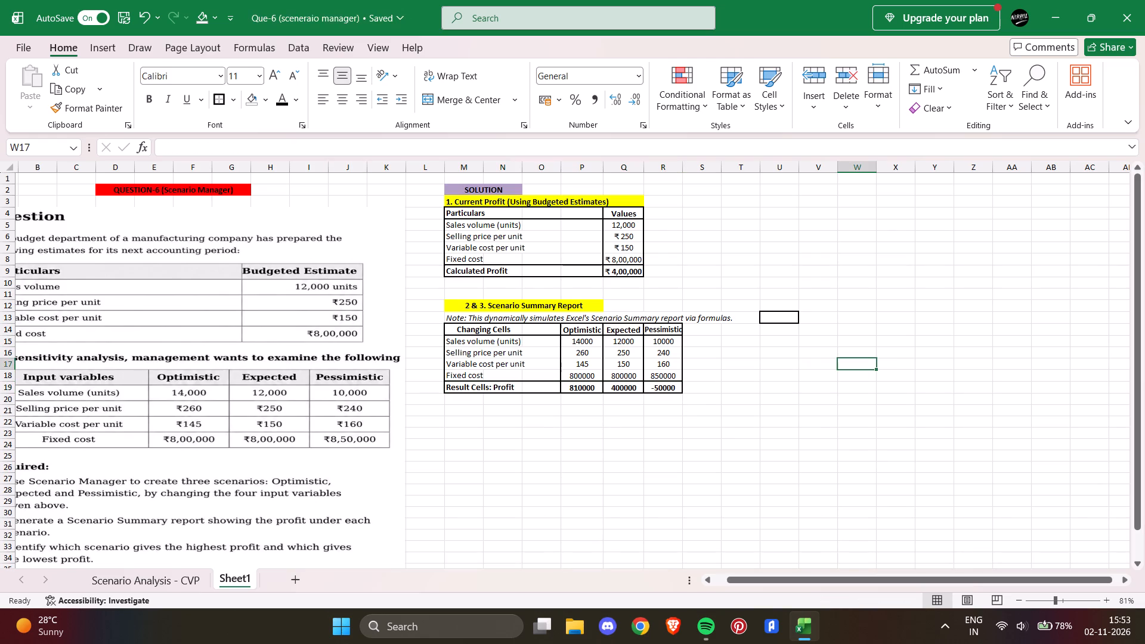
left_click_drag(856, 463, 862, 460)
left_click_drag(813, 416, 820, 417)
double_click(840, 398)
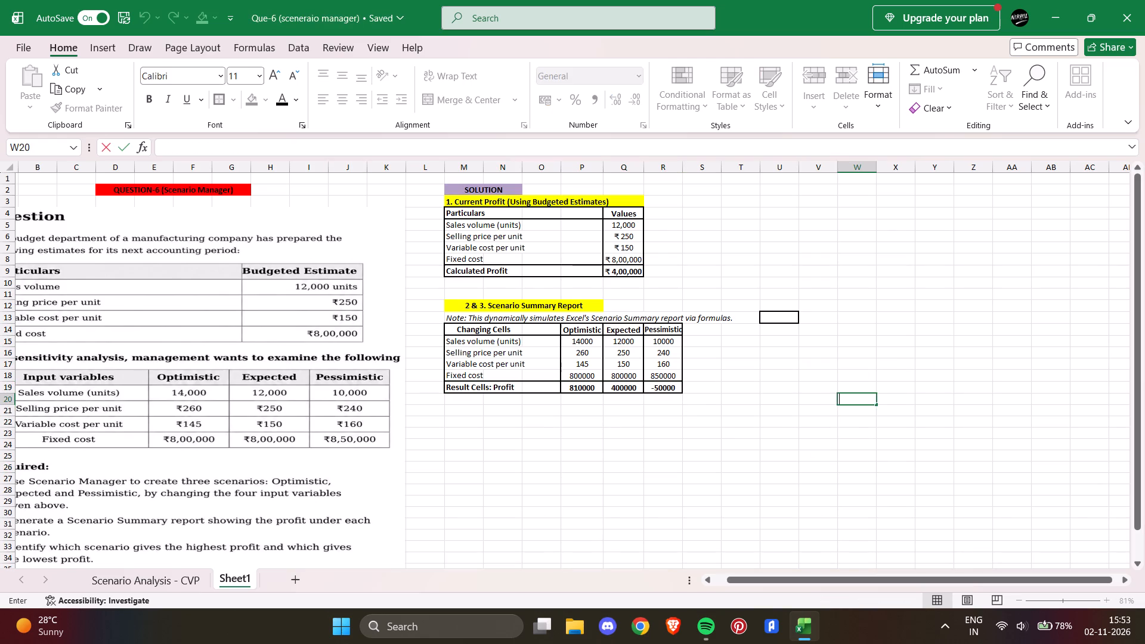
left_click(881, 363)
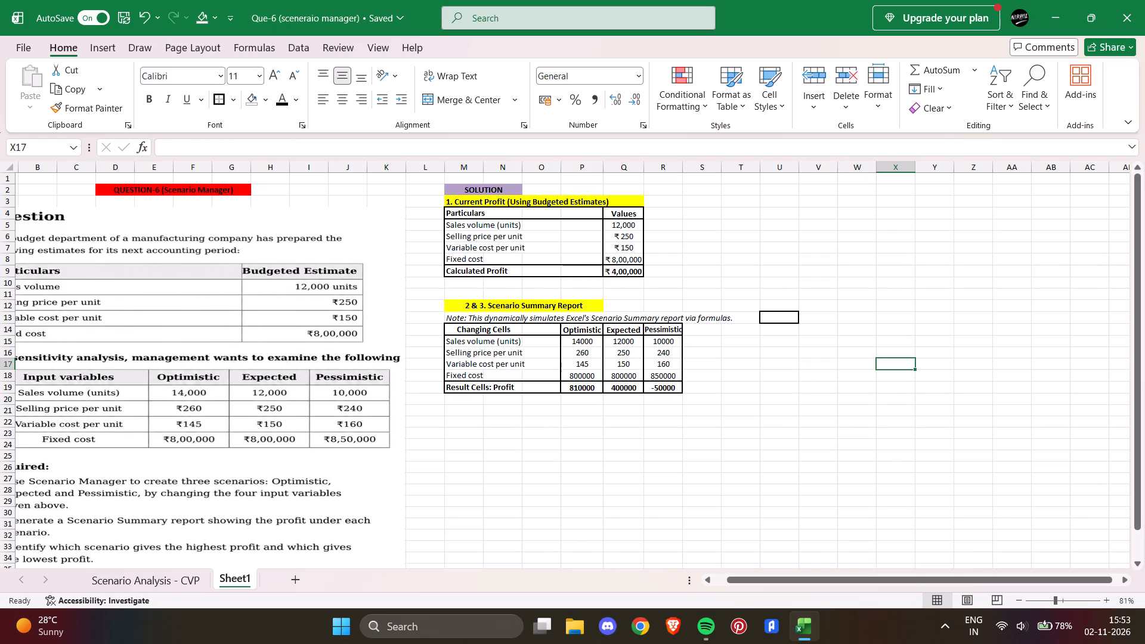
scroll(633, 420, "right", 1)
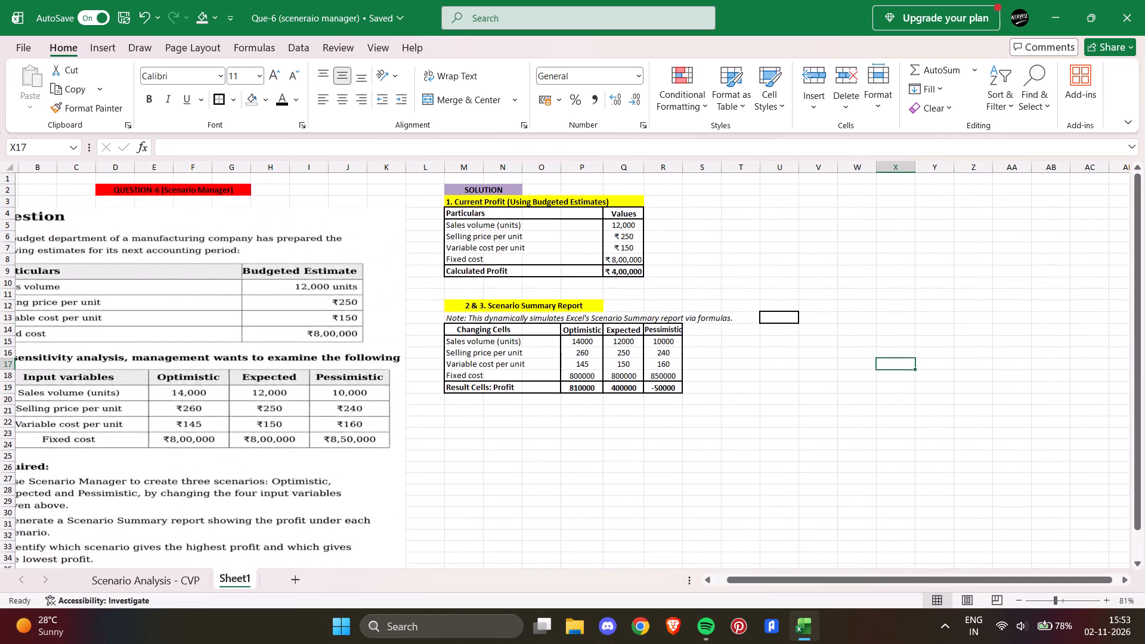
Move the scenario table M14:R19 down one row so that it starts at M15.
left_click_drag(450, 326, 550, 361)
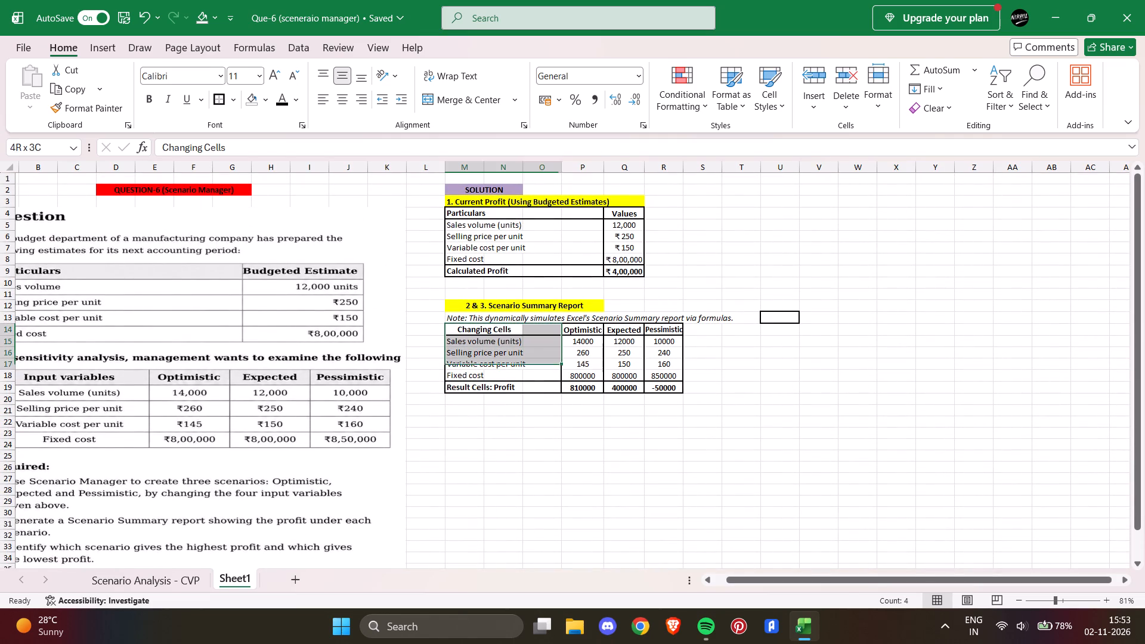
left_click_drag(550, 361, 654, 384)
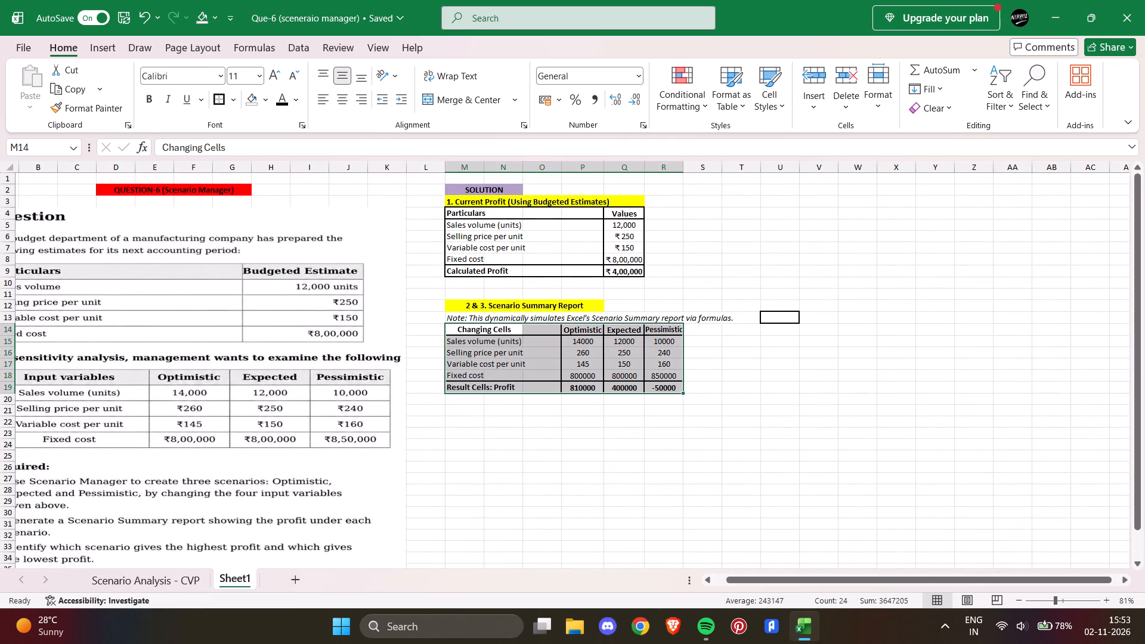
key("ctrl+x")
left_click(463, 340)
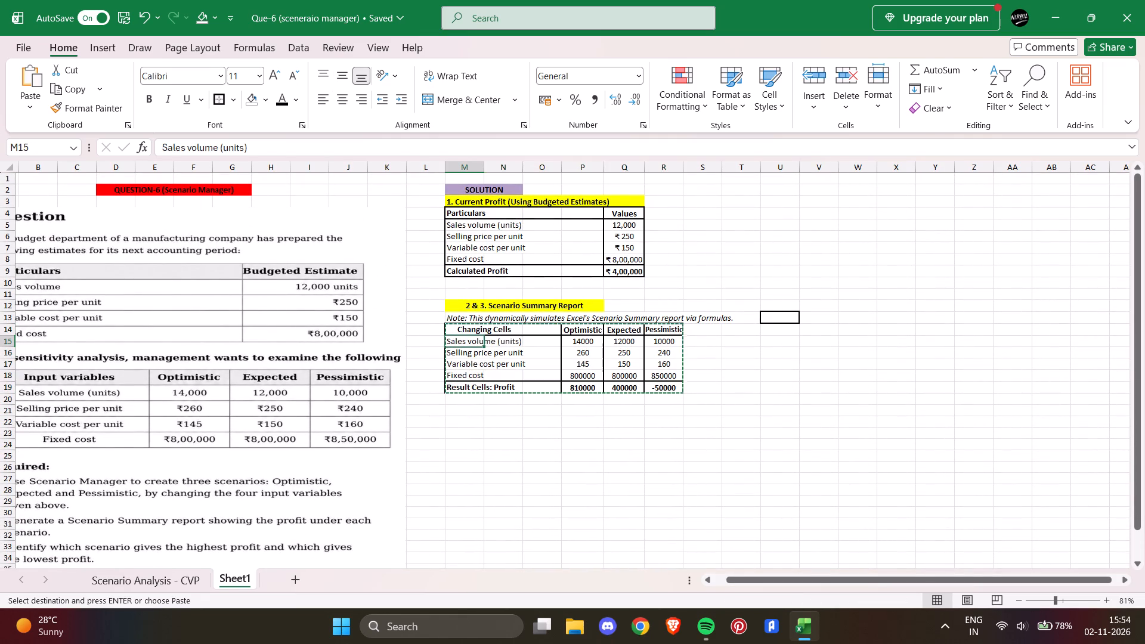
key("ctrl+v")
left_click(757, 349)
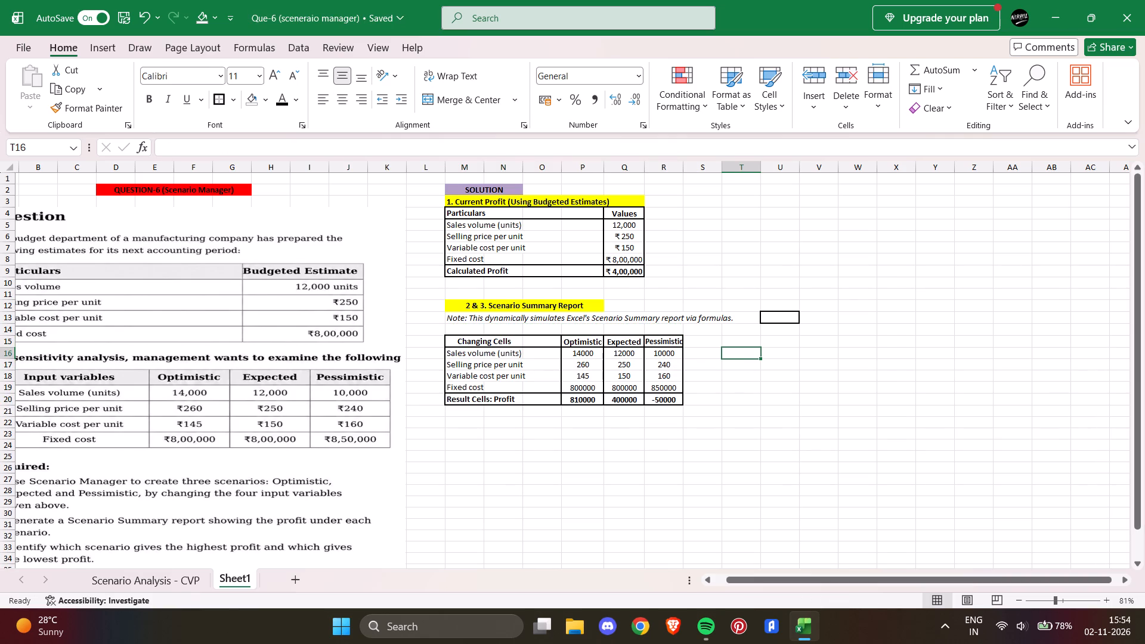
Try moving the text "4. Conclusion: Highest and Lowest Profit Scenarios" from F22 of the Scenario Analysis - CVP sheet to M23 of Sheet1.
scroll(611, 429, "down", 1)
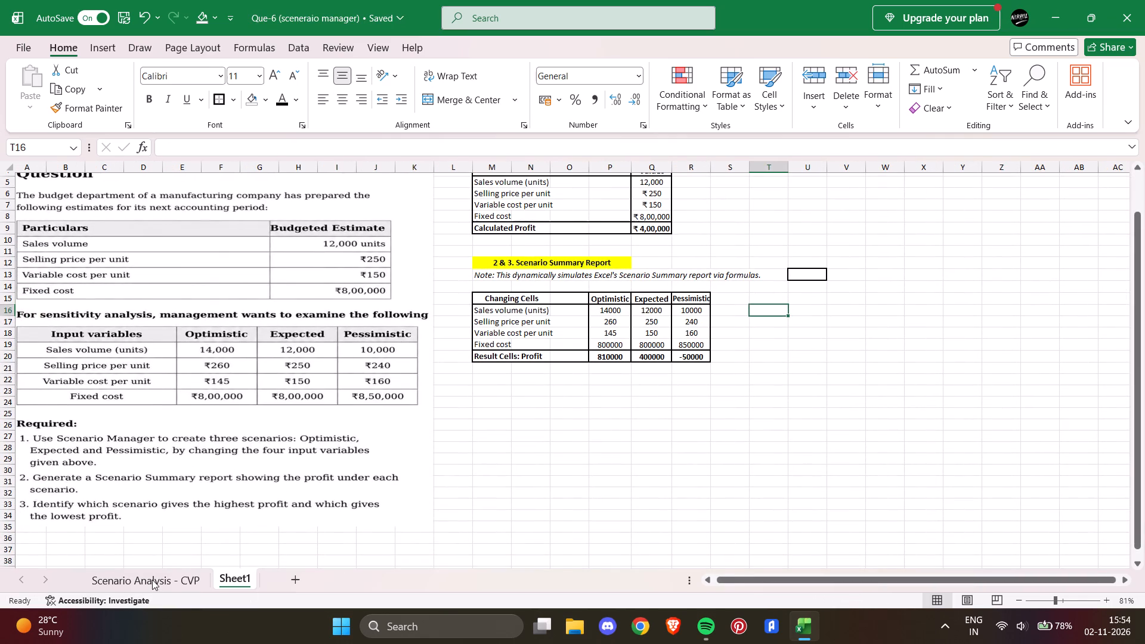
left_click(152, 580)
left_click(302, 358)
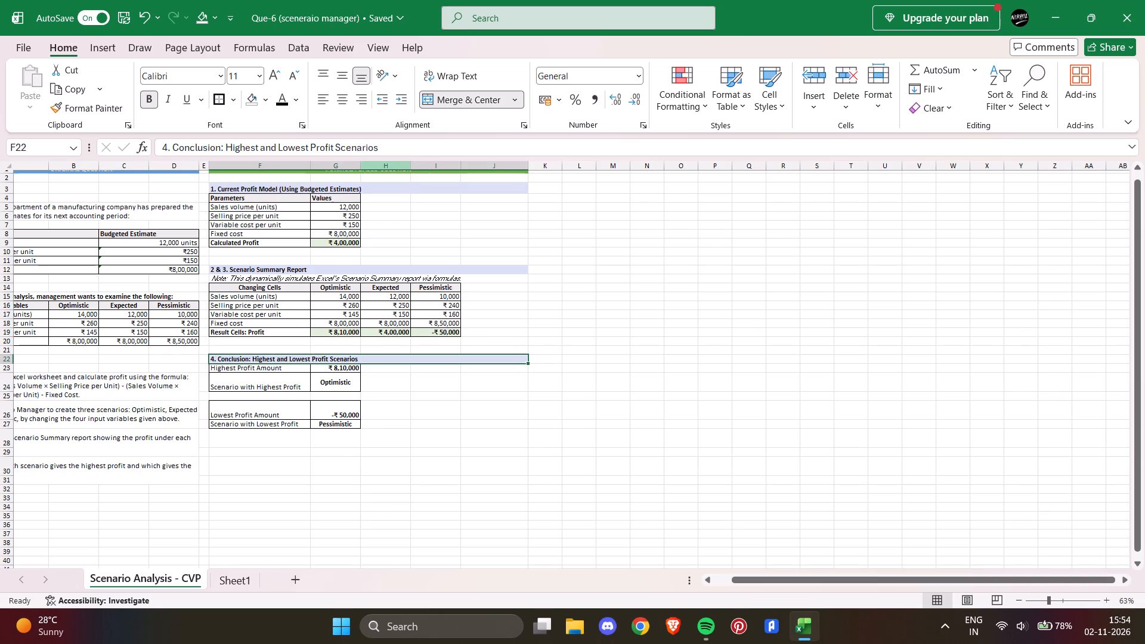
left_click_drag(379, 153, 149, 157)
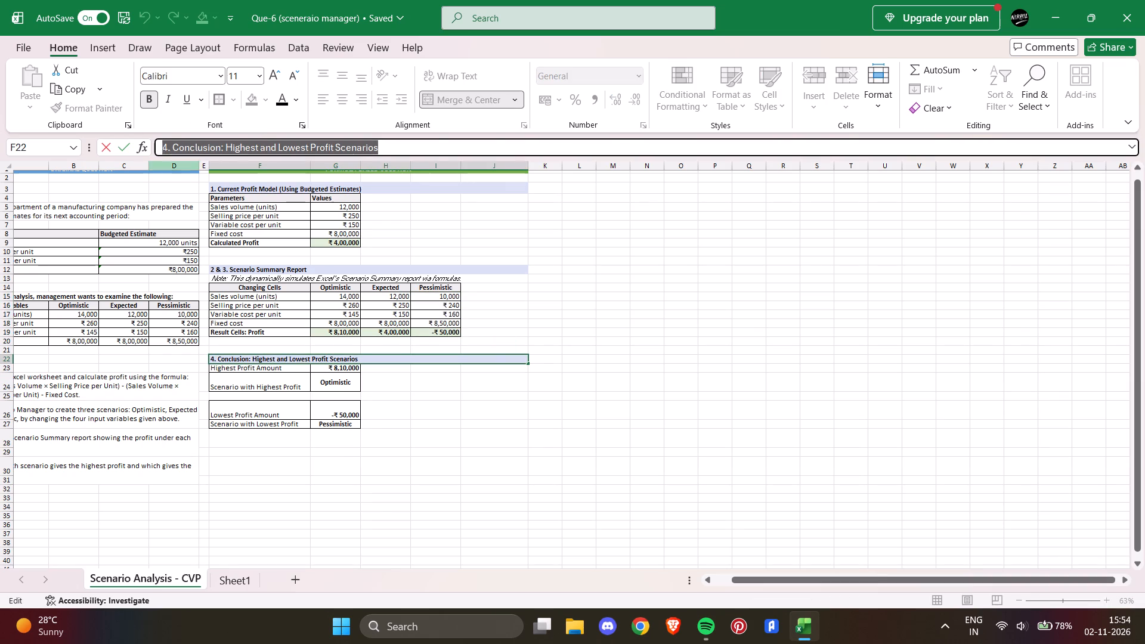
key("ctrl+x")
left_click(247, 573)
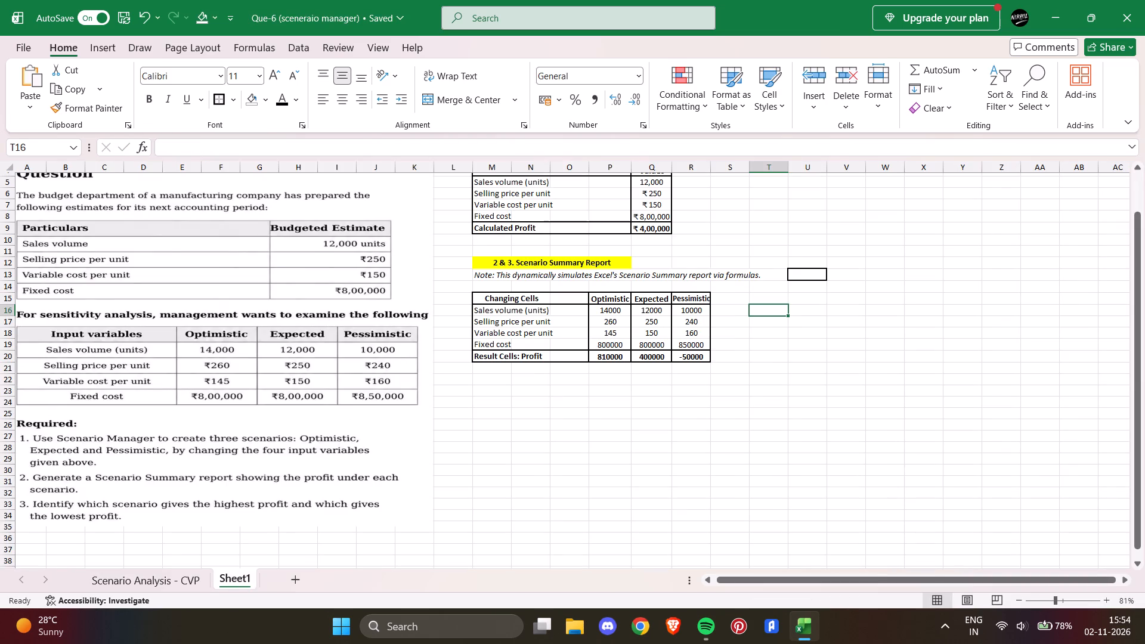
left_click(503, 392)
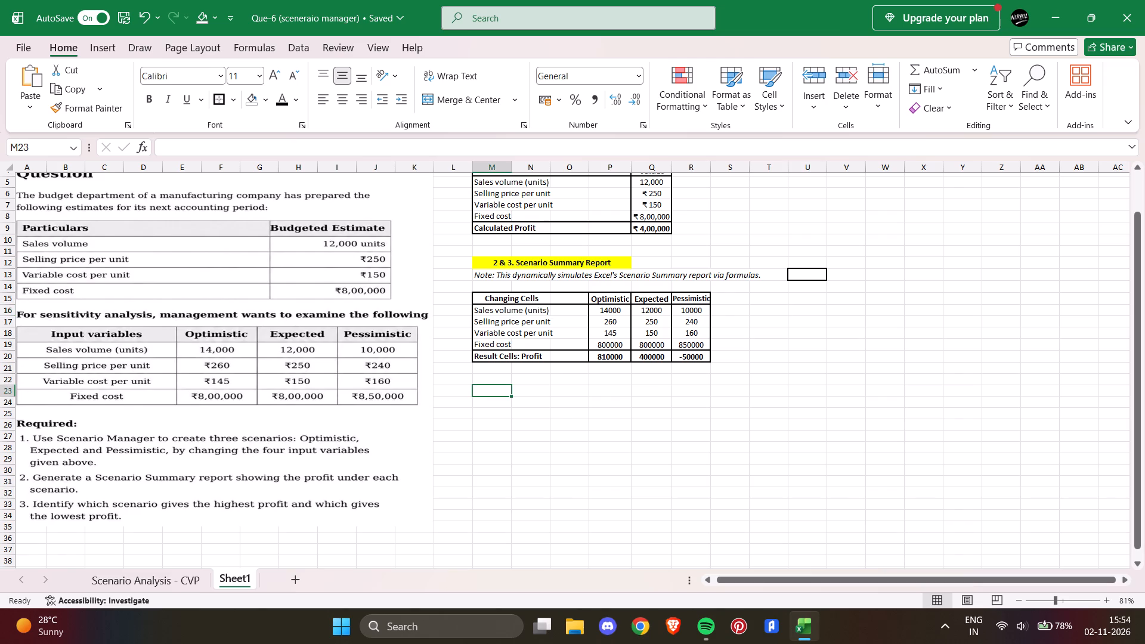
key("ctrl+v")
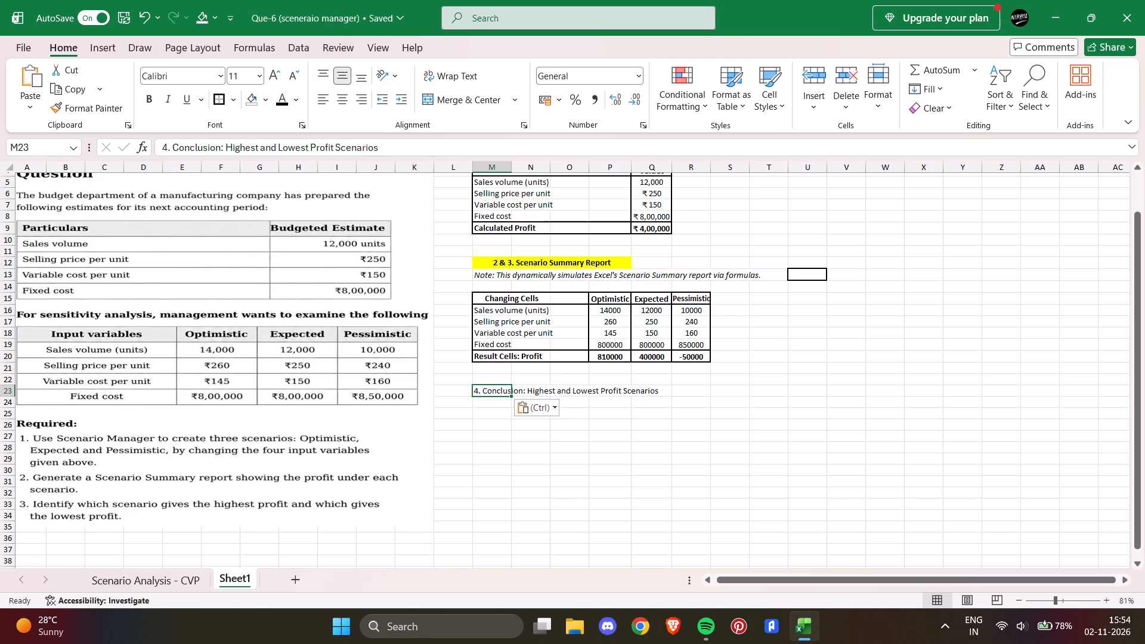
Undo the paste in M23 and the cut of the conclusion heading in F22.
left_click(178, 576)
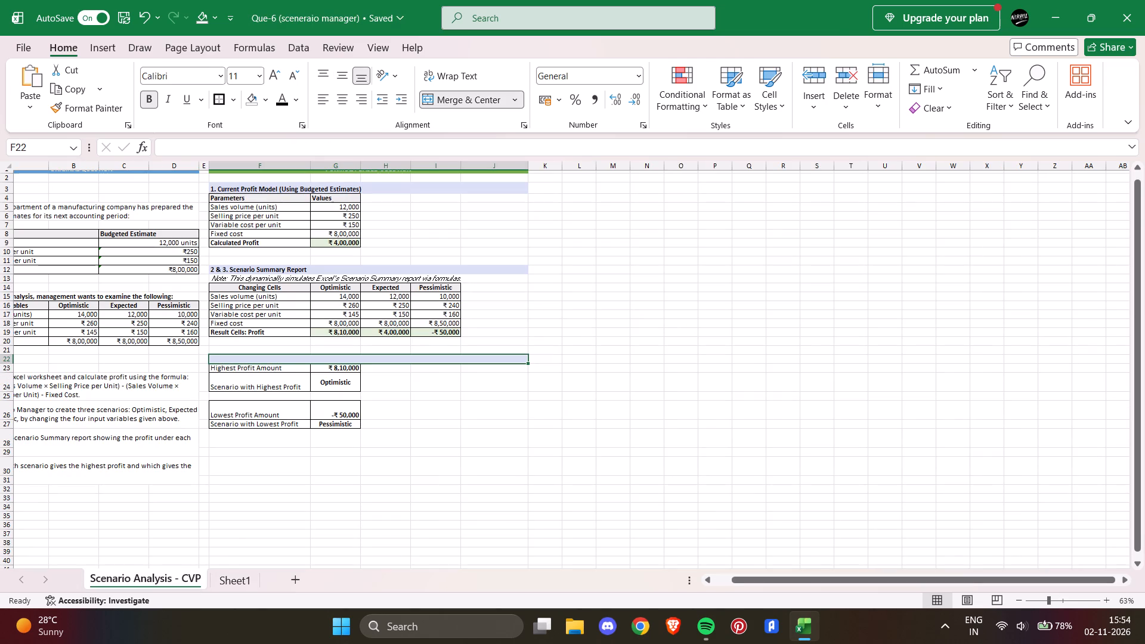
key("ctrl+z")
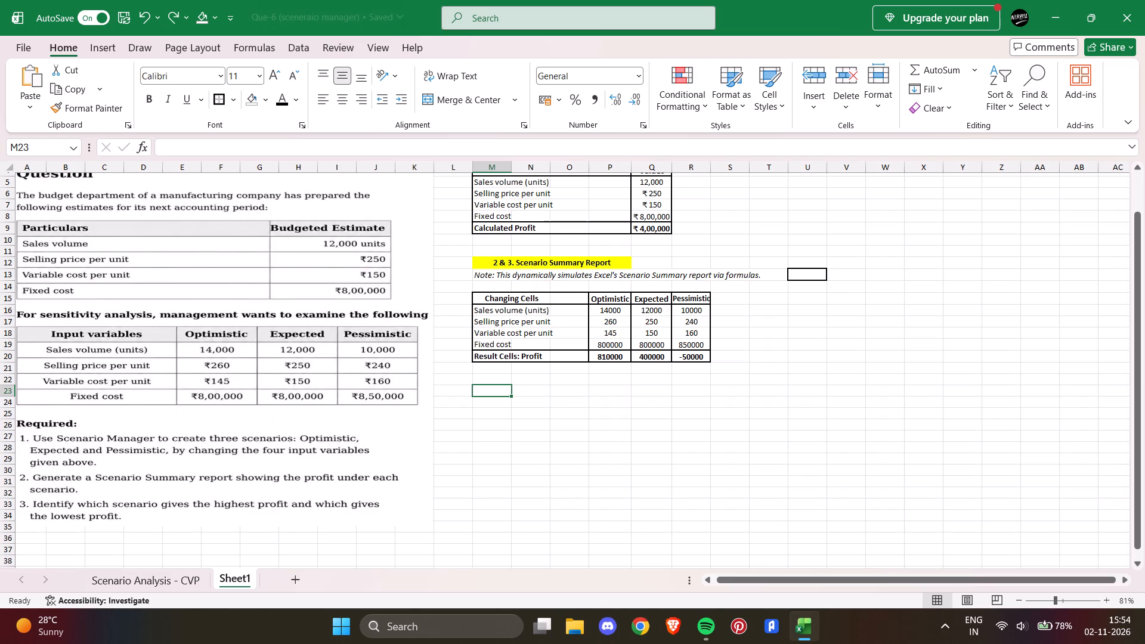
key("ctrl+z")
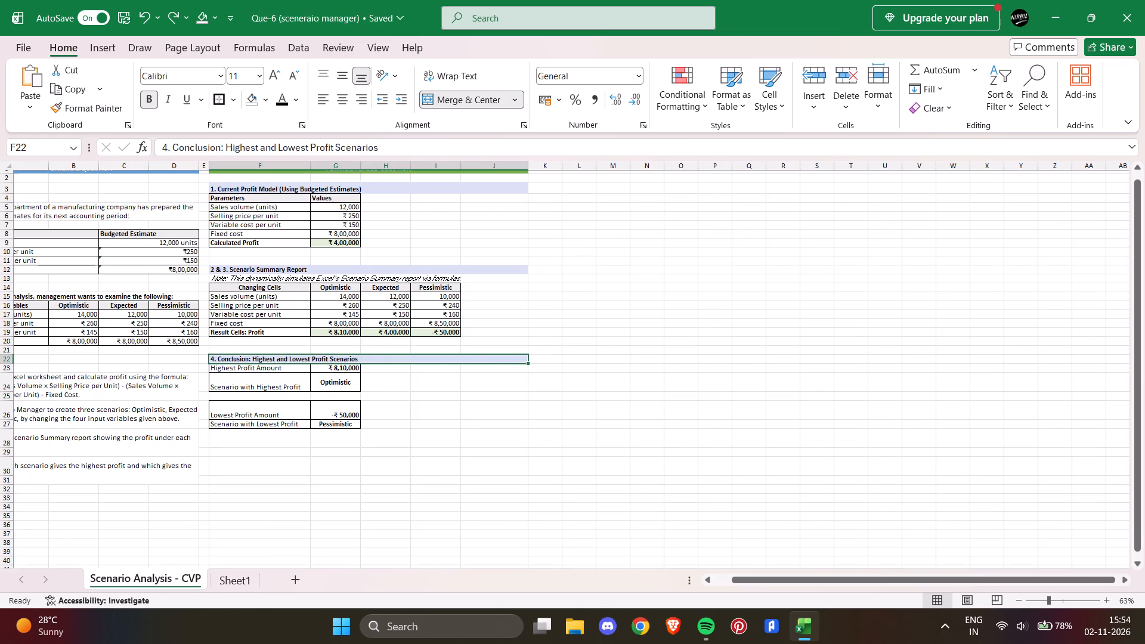
Copy the formatted conclusion heading cell F22 from the Scenario Analysis - CVP sheet to M23 of Sheet1.
key("ctrl+c")
left_click(237, 575)
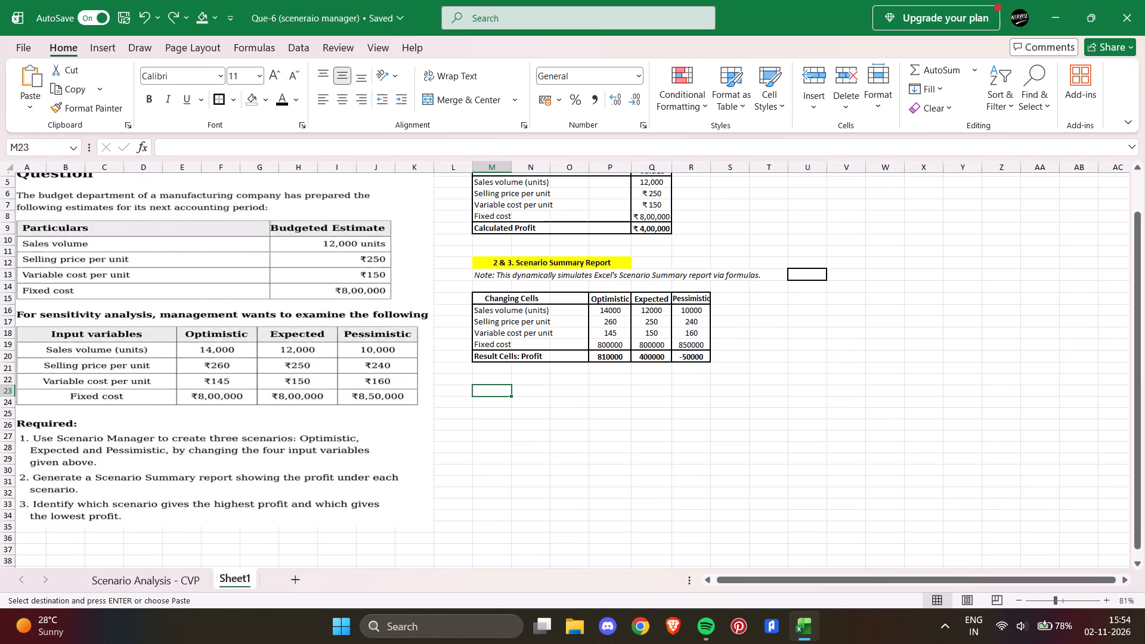
key("ctrl+v")
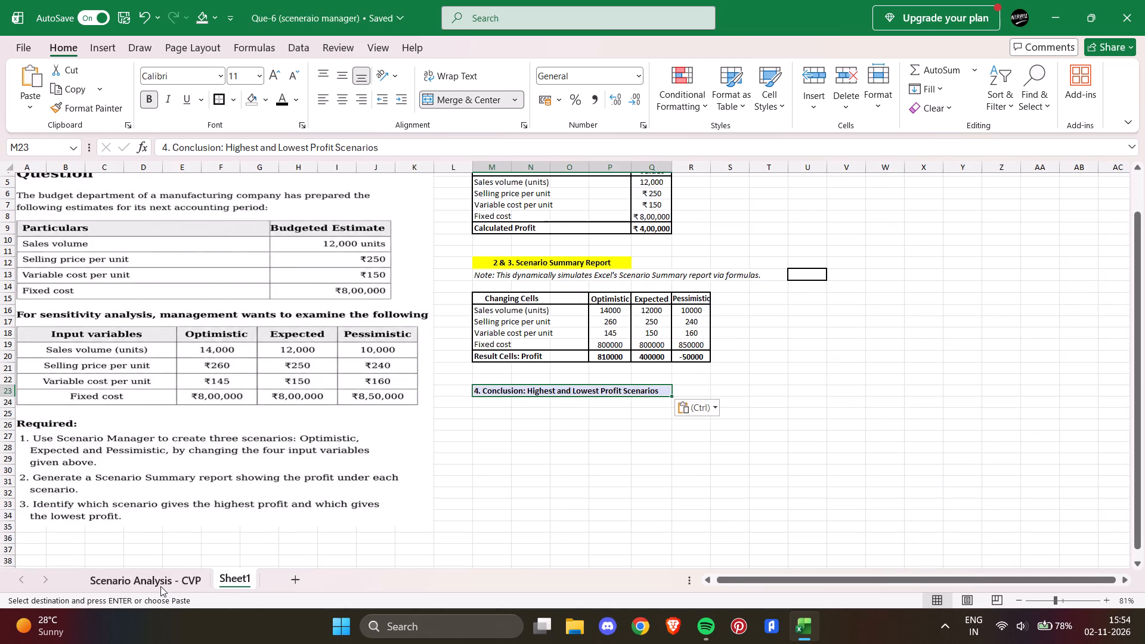
Copy the "Highest Profit Amount" label from F23 of the Scenario Analysis - CVP sheet to M24 of Sheet1.
left_click(160, 586)
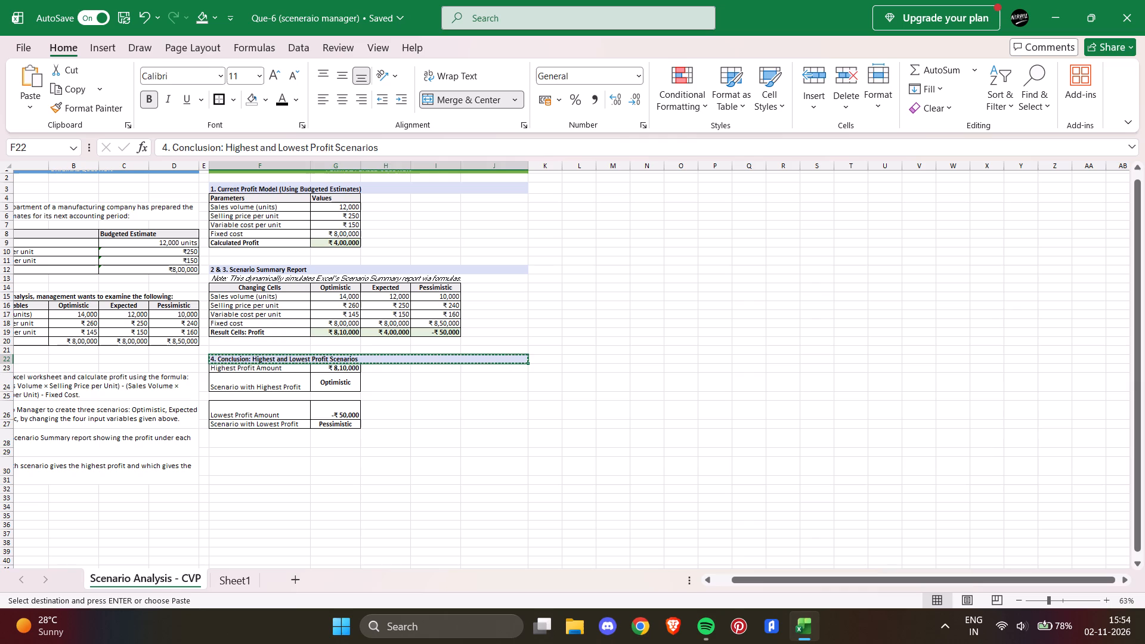
left_click(222, 370)
left_click_drag(222, 370, 286, 364)
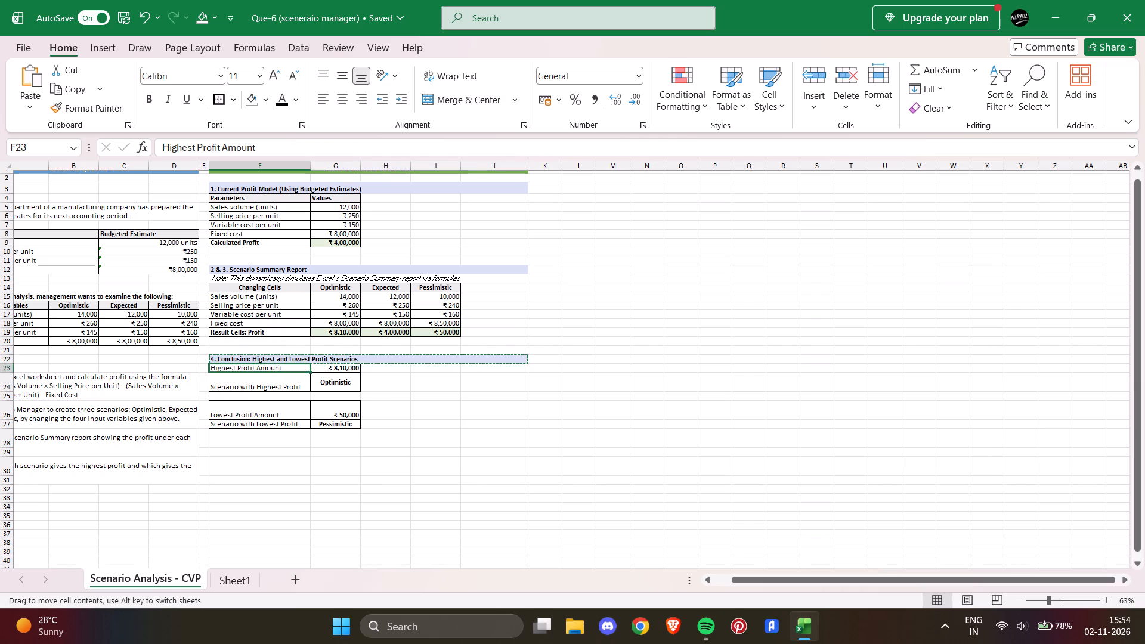
key("ctrl+c")
left_click(230, 581)
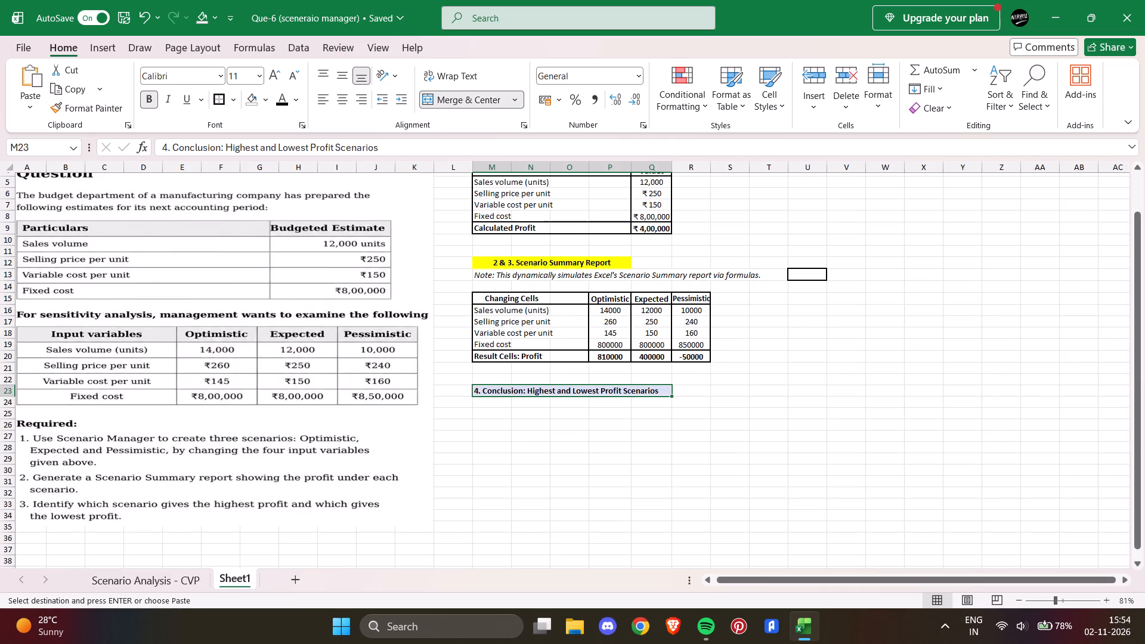
left_click(493, 404)
key("ctrl+v")
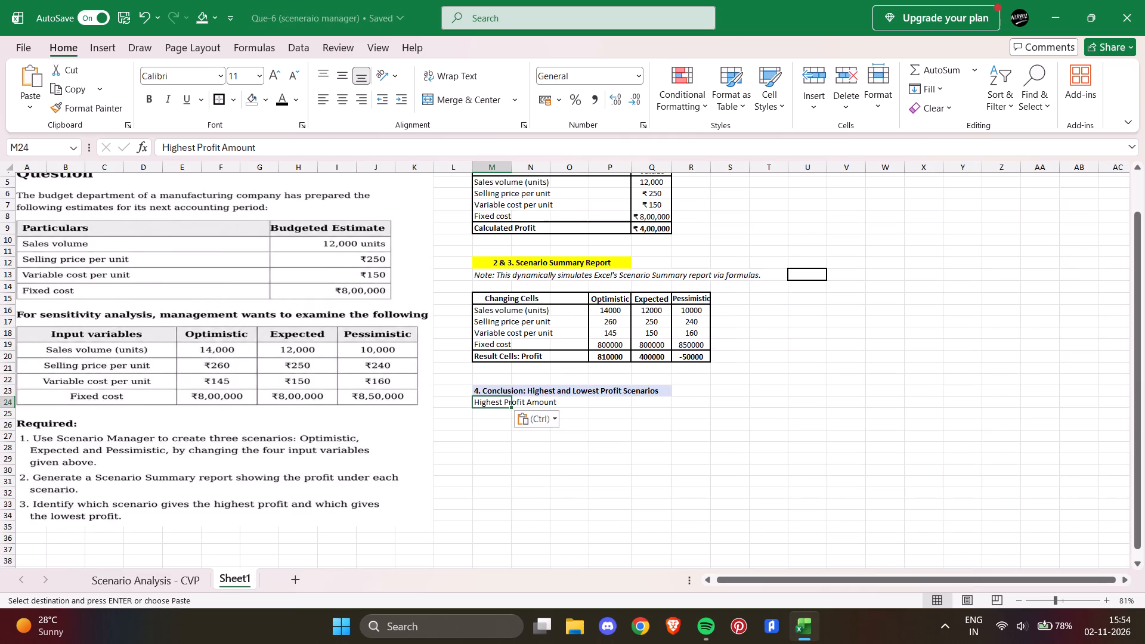
Enter 810000 in P24 as the highest profit amount.
left_click(585, 405)
left_click(607, 404)
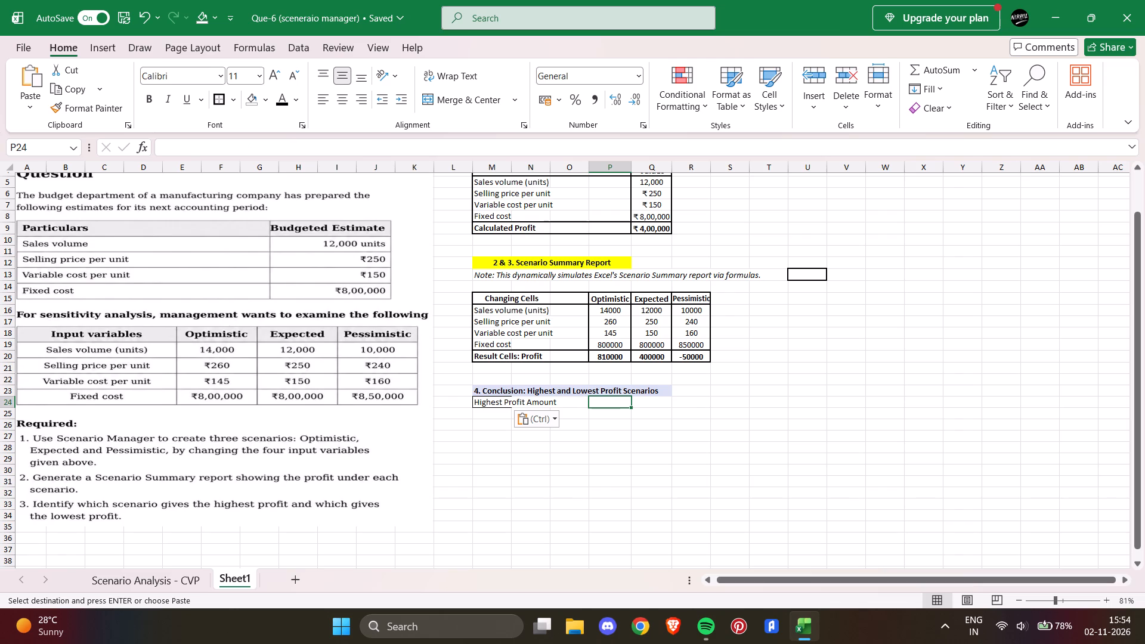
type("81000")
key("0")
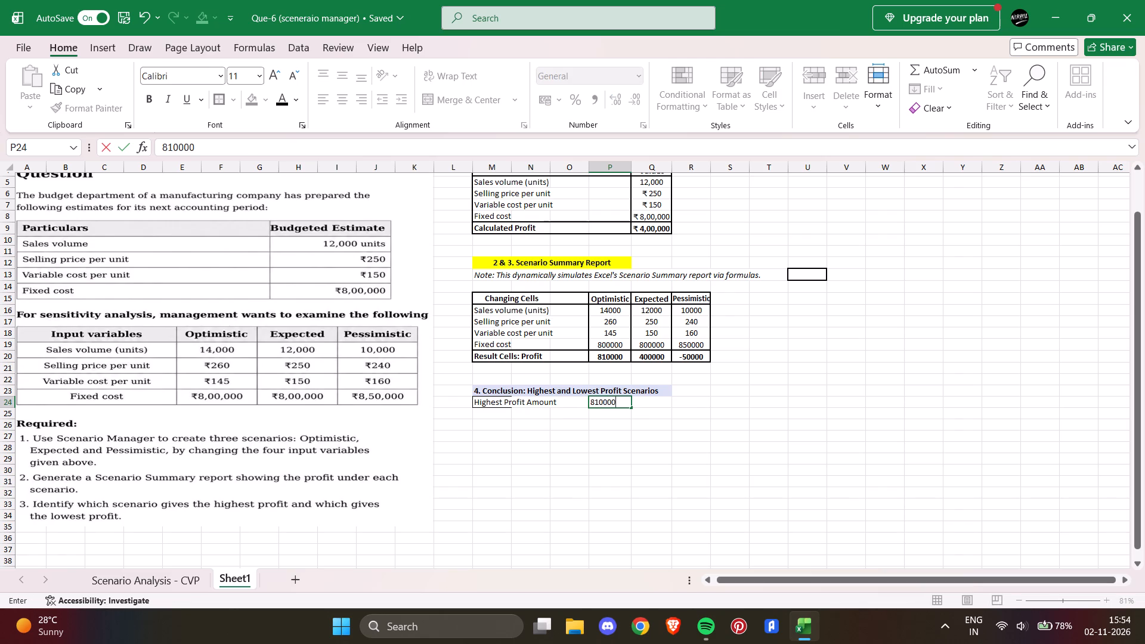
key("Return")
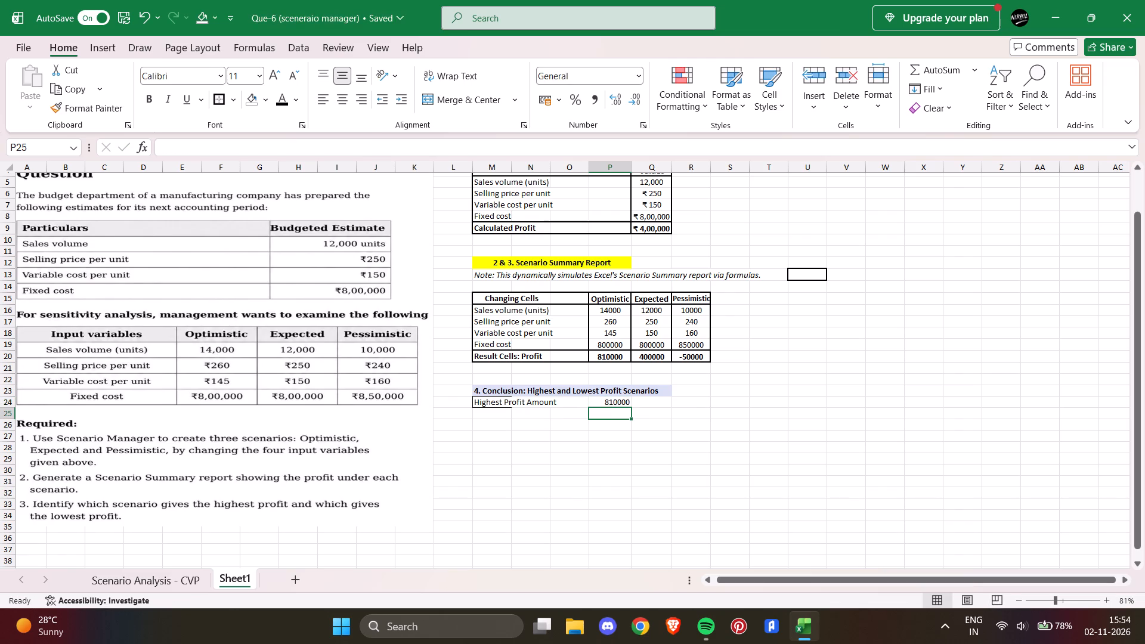
Enter the label "Scenario with highest profit" in M25, below the Highest Profit Amount label.
left_click(491, 414)
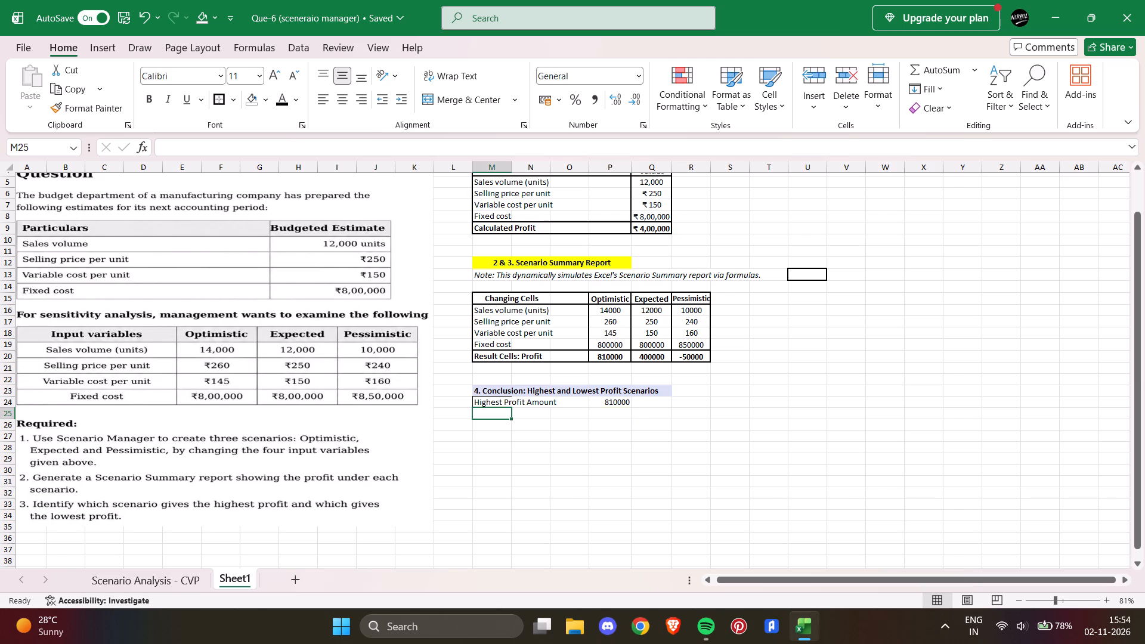
type("cenario with highest profit")
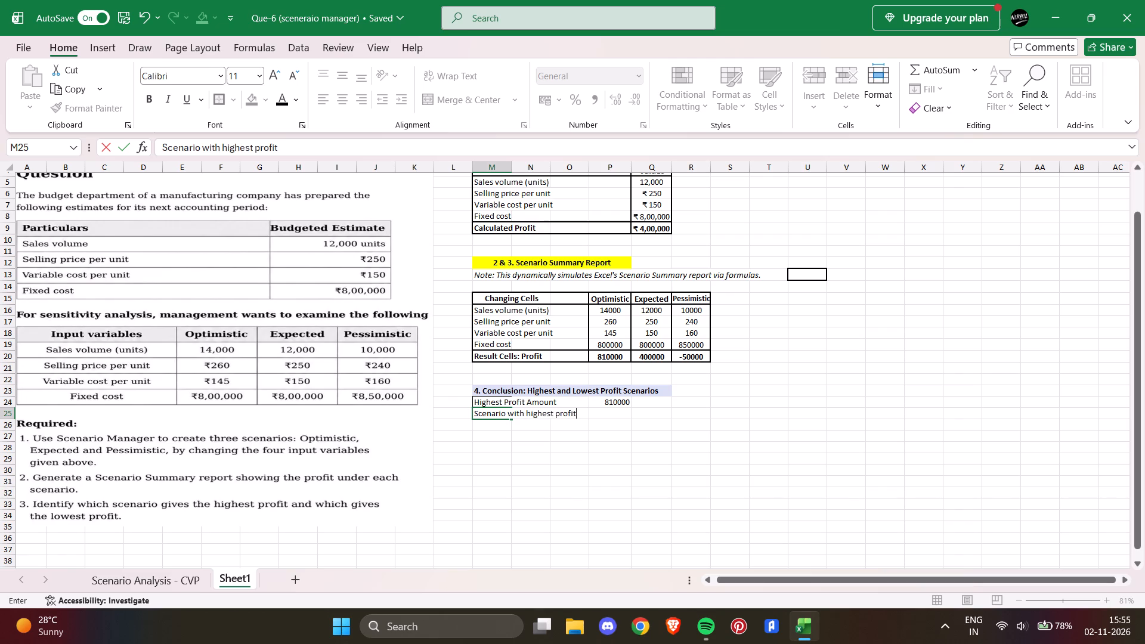
key("Right")
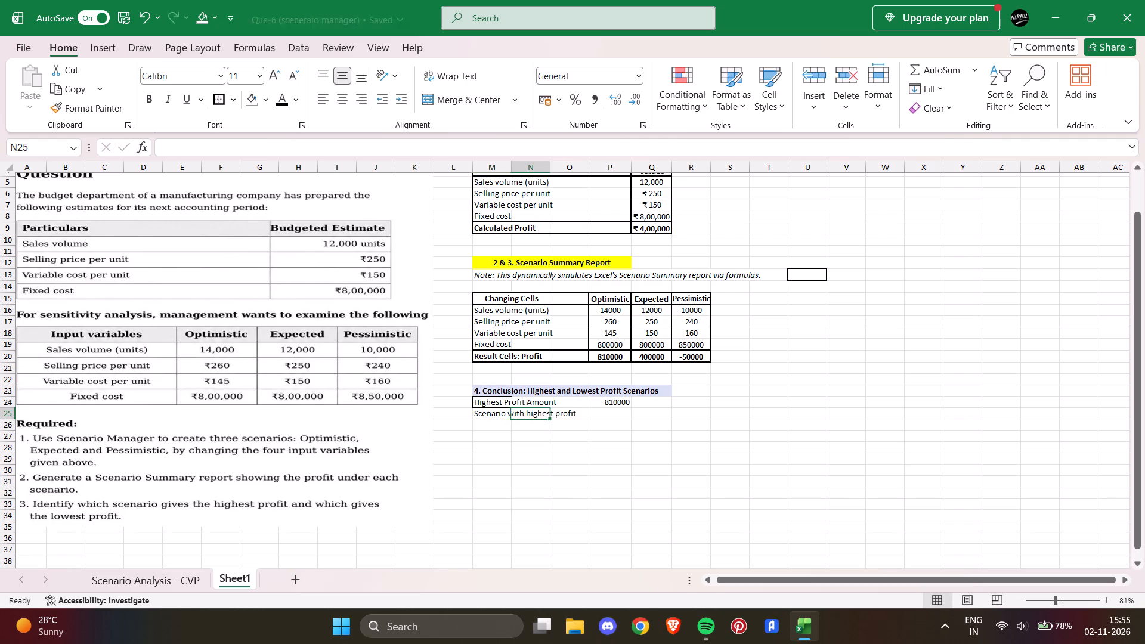
Copy the text "Optimistic" from the summary table header P15 into P25, beside the highest-profit scenario label.
key("Right")
key("Right")
key("Right")
key("Left")
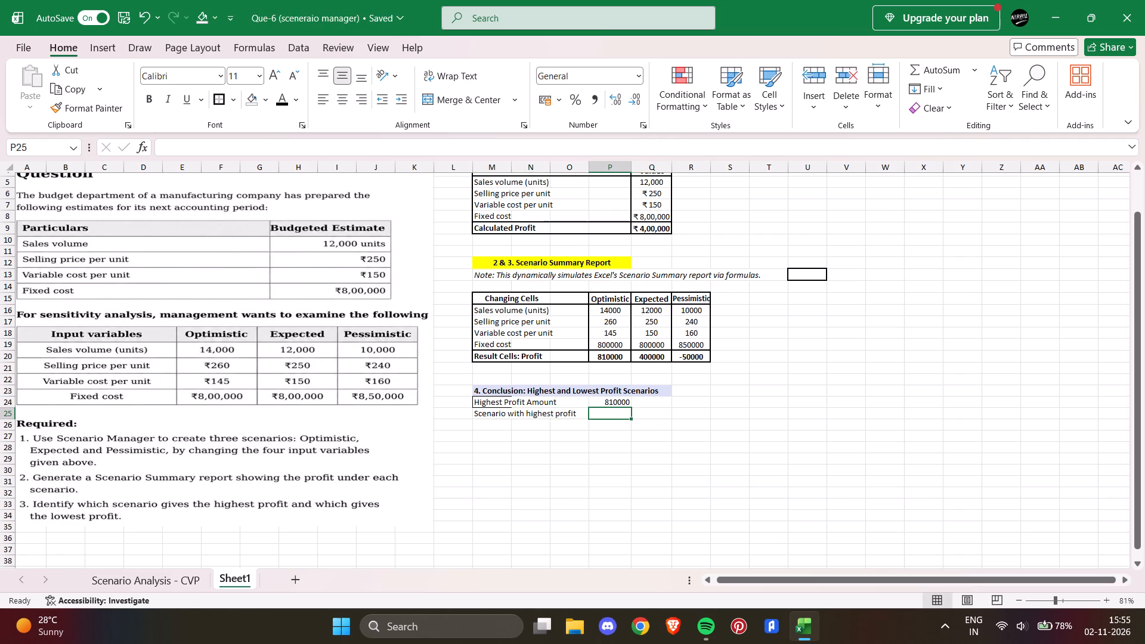
left_click(616, 300)
left_click_drag(233, 147, 156, 145)
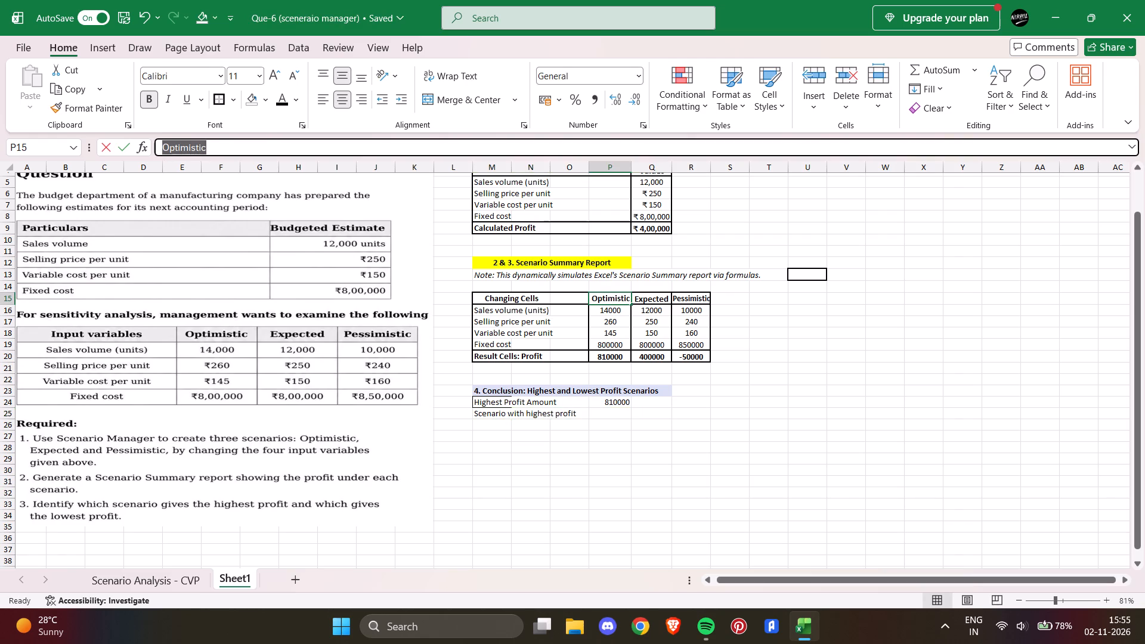
key("ctrl+c")
left_click(603, 410)
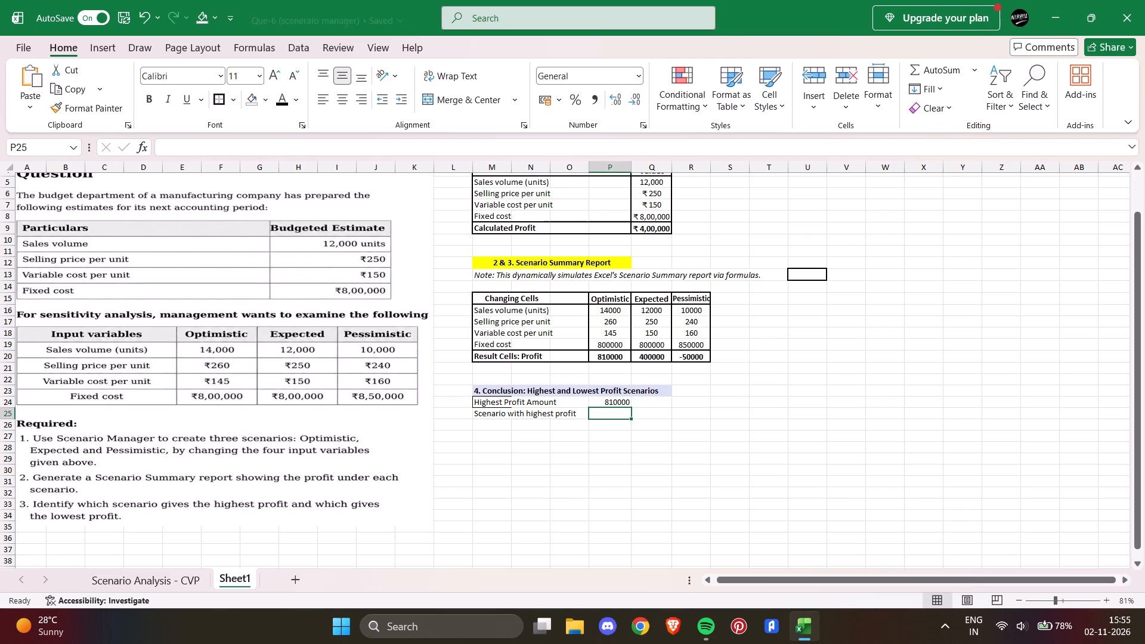
key("ctrl+v")
left_click(686, 410)
left_click(613, 400)
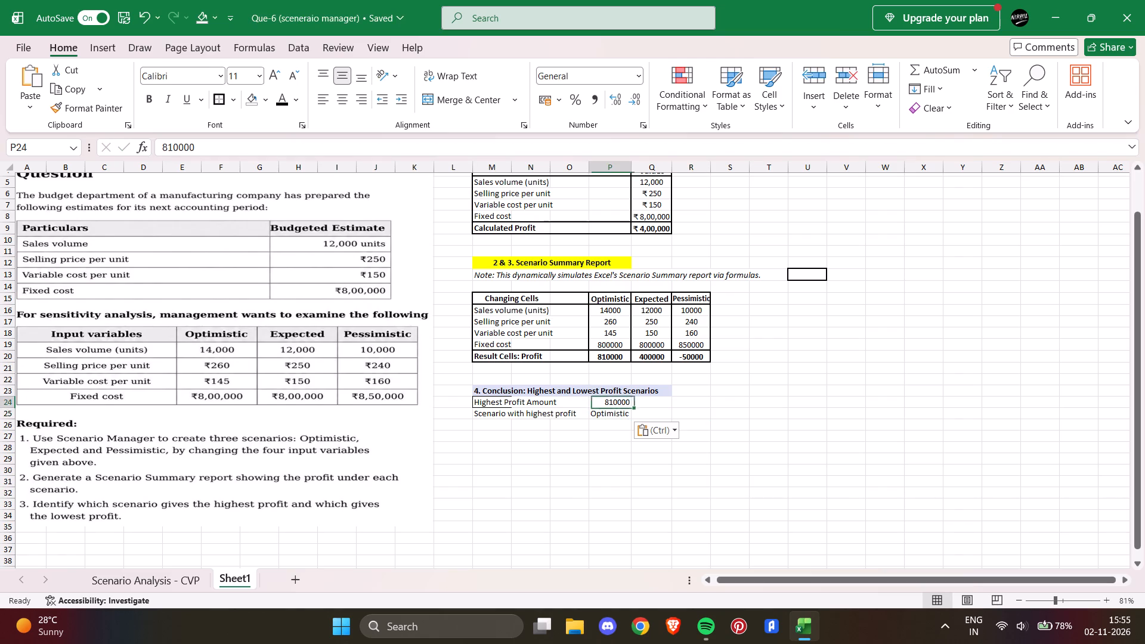
Fill the conclusion heading in M23 with yellow, keeping its text bold.
left_click_drag(514, 392, 501, 391)
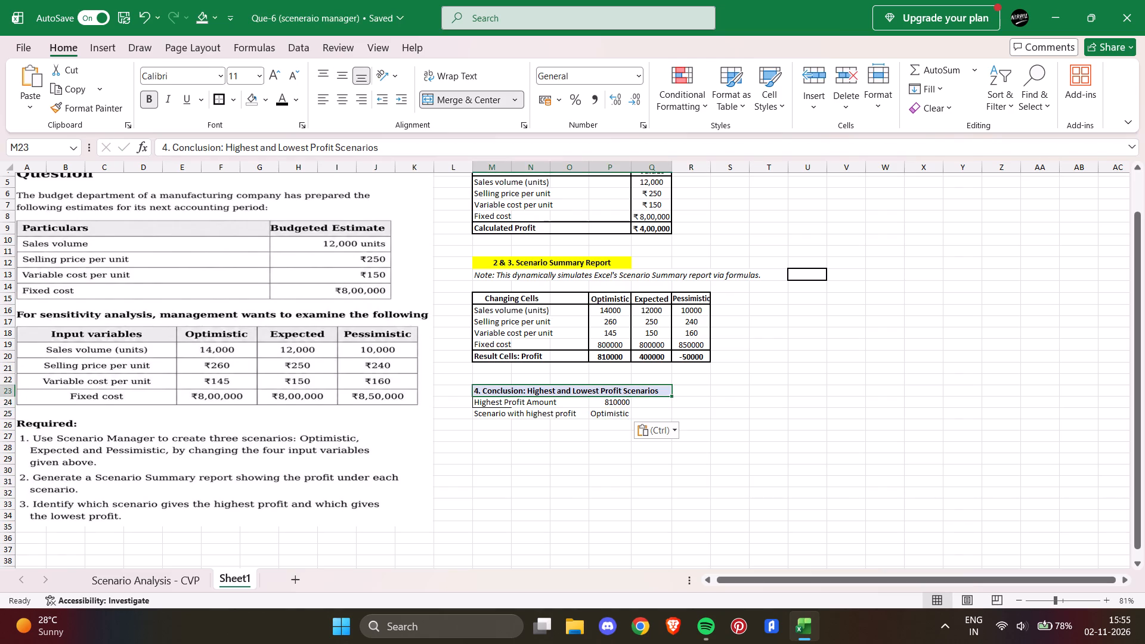
left_click(262, 98)
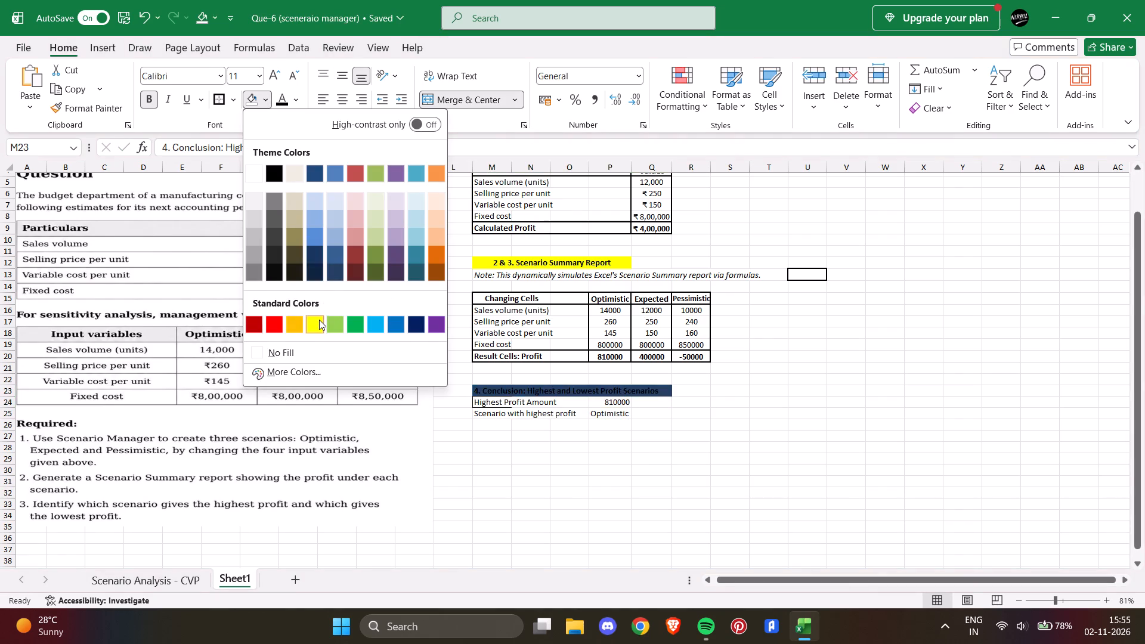
left_click(319, 320)
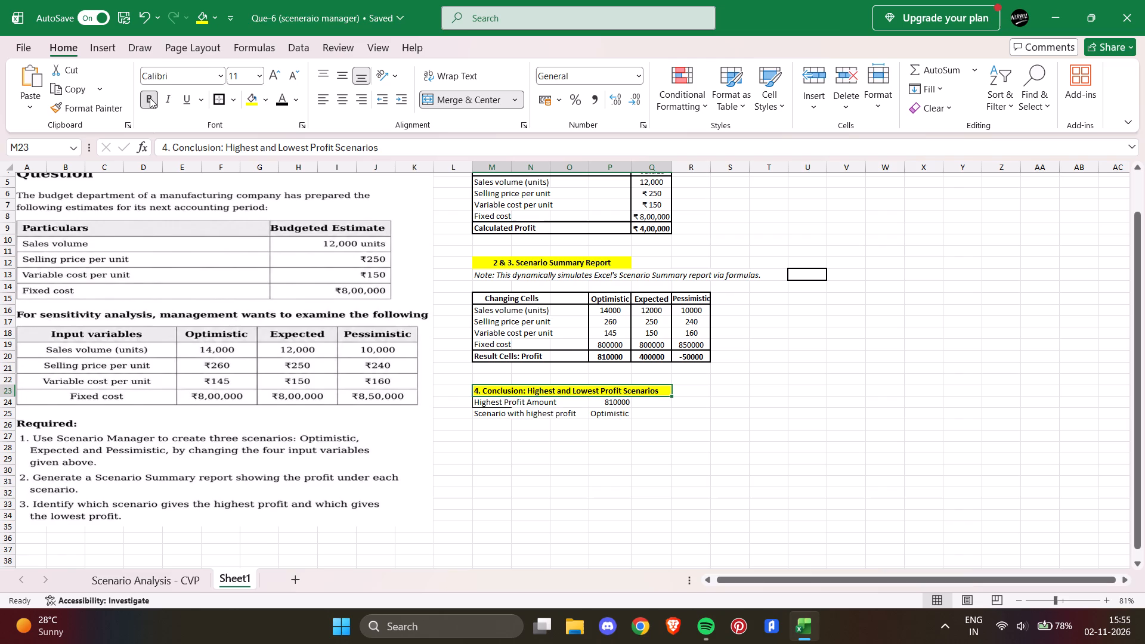
double_click(150, 98)
left_click(788, 419)
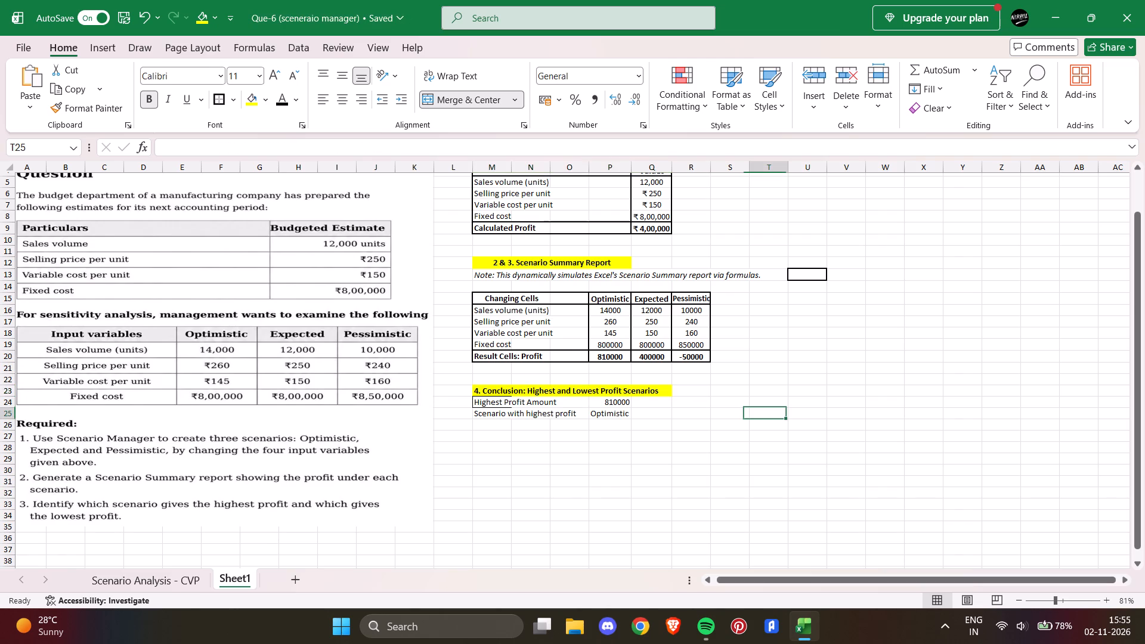
Merge and centre the conclusion heading across M23:Q23.
left_click_drag(476, 392, 611, 387)
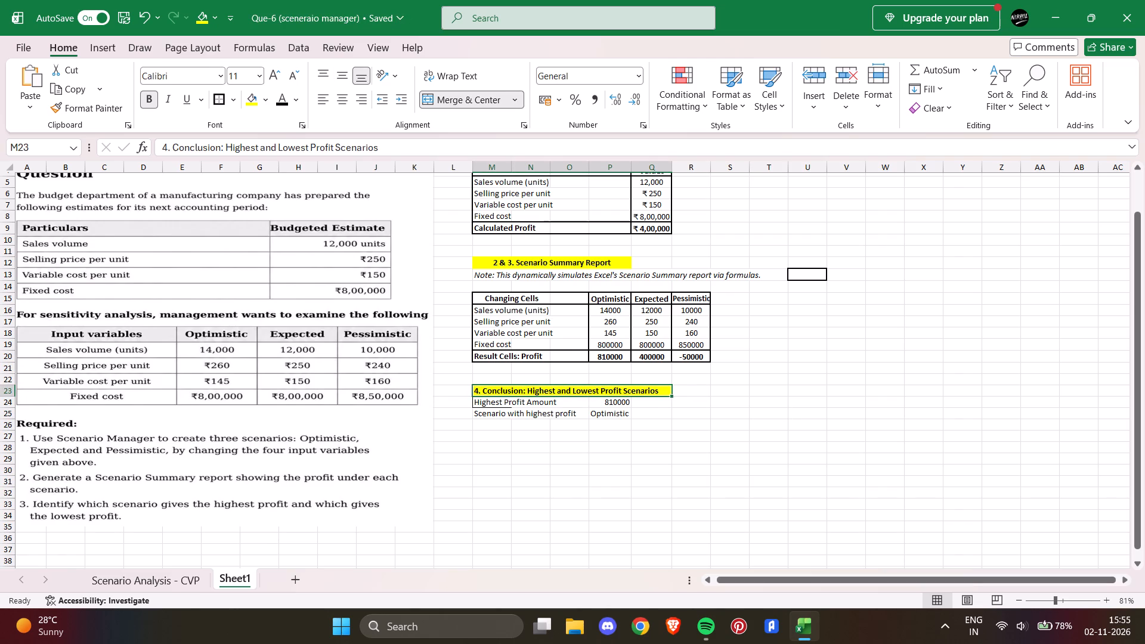
double_click(468, 100)
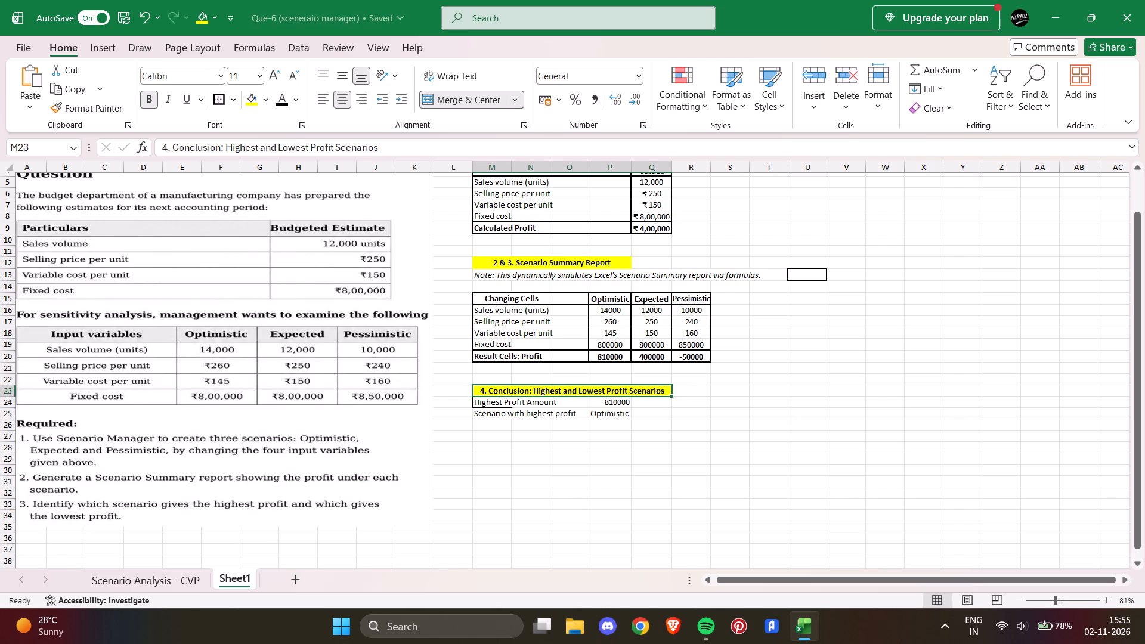
left_click(765, 398)
scroll(692, 406, "down", 2)
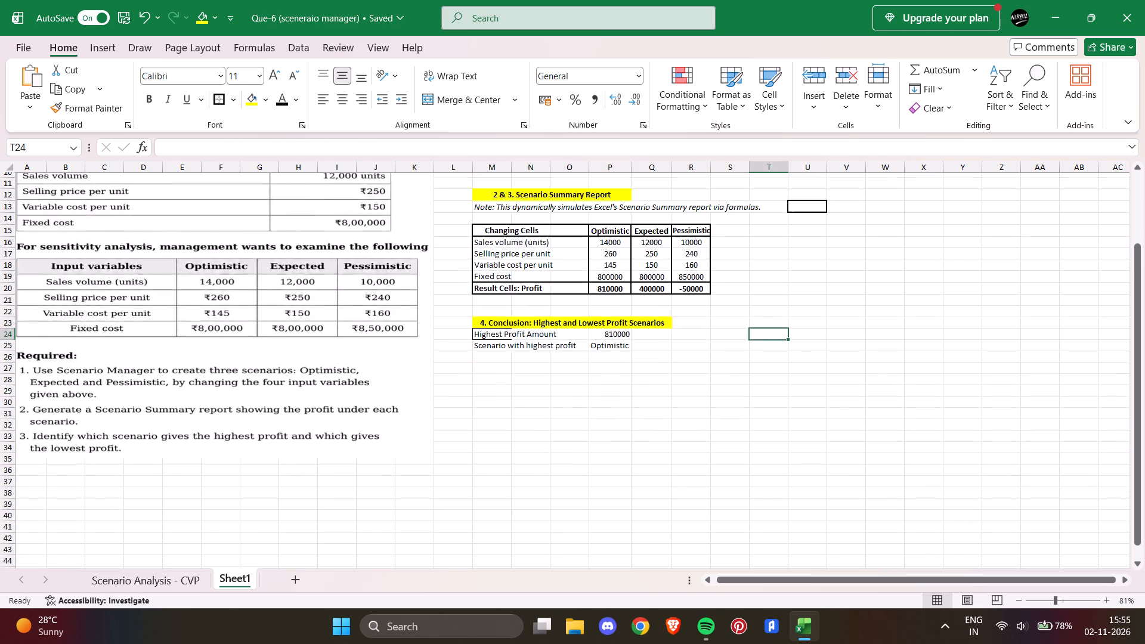
Merge and centre the "1. Current Profit (Using Budgeted Estimates)" heading across M3:Q3.
scroll(692, 406, "up", 4)
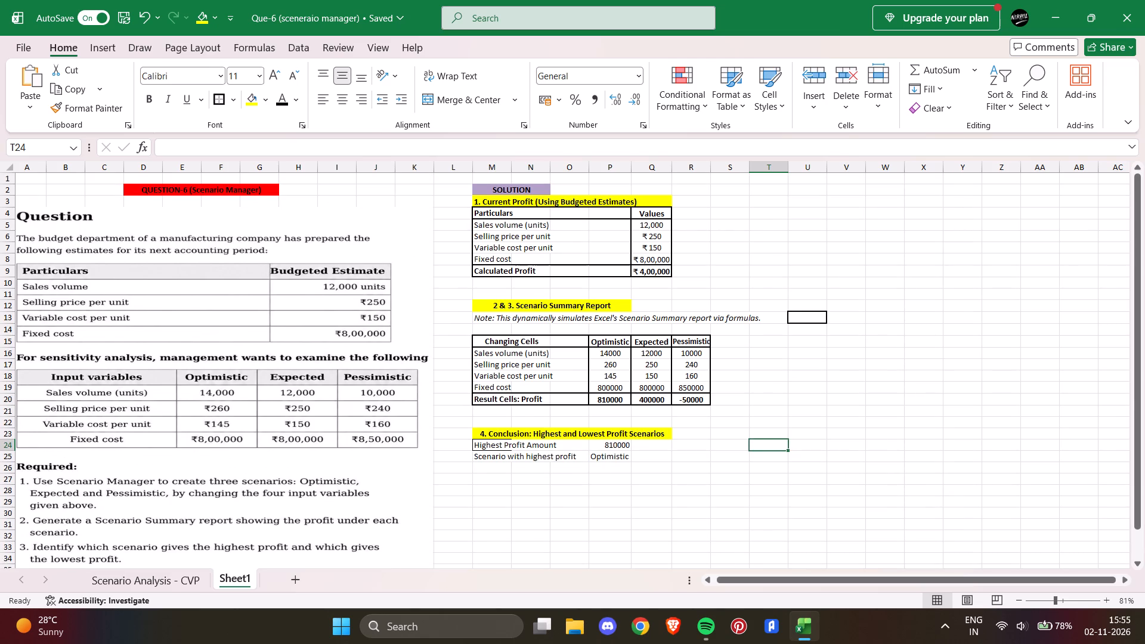
left_click_drag(482, 202, 645, 199)
left_click(450, 95)
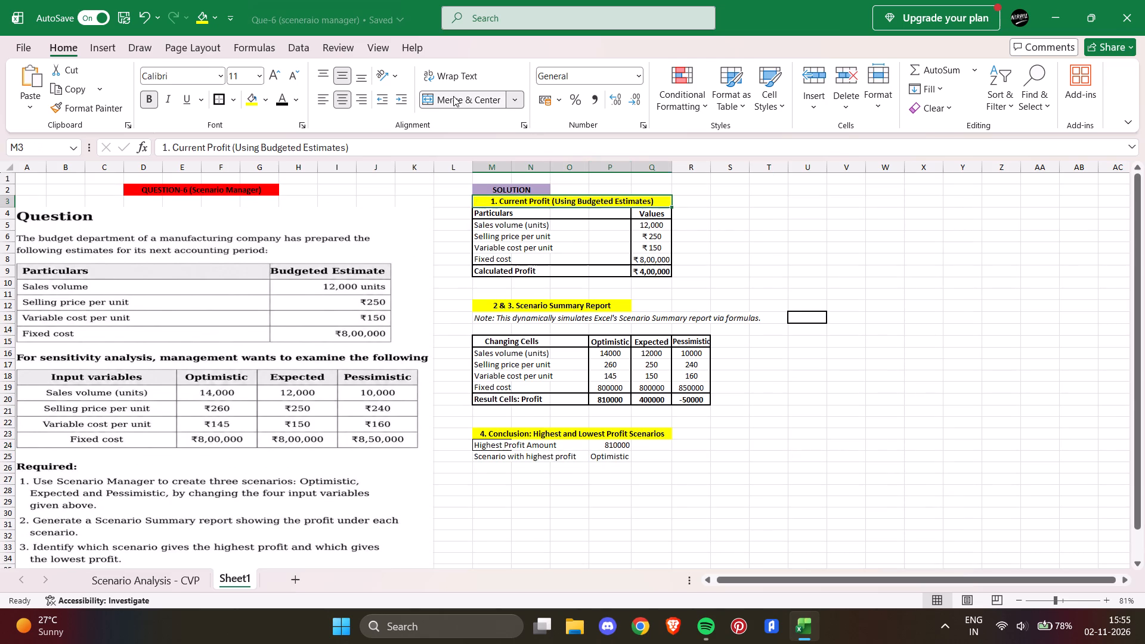
left_click(793, 277)
Check the conclusion layout on the Scenario Analysis - CVP sheet and enter the label "Lowest Profit amount" in M27 of Sheet1.
scroll(676, 336, "down", 1)
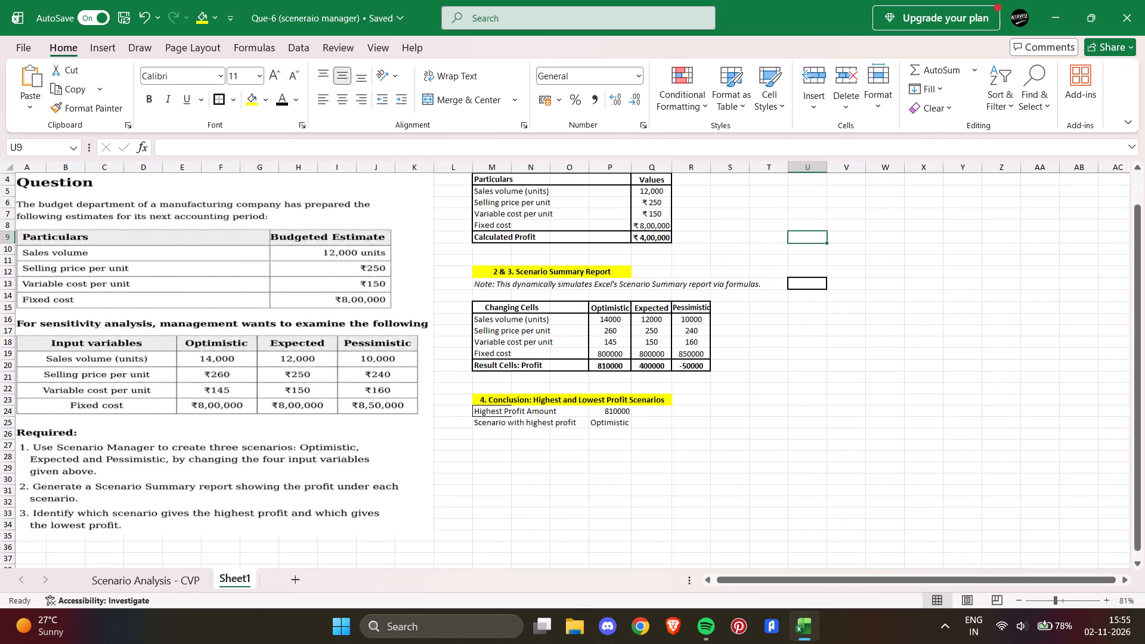
left_click(740, 426)
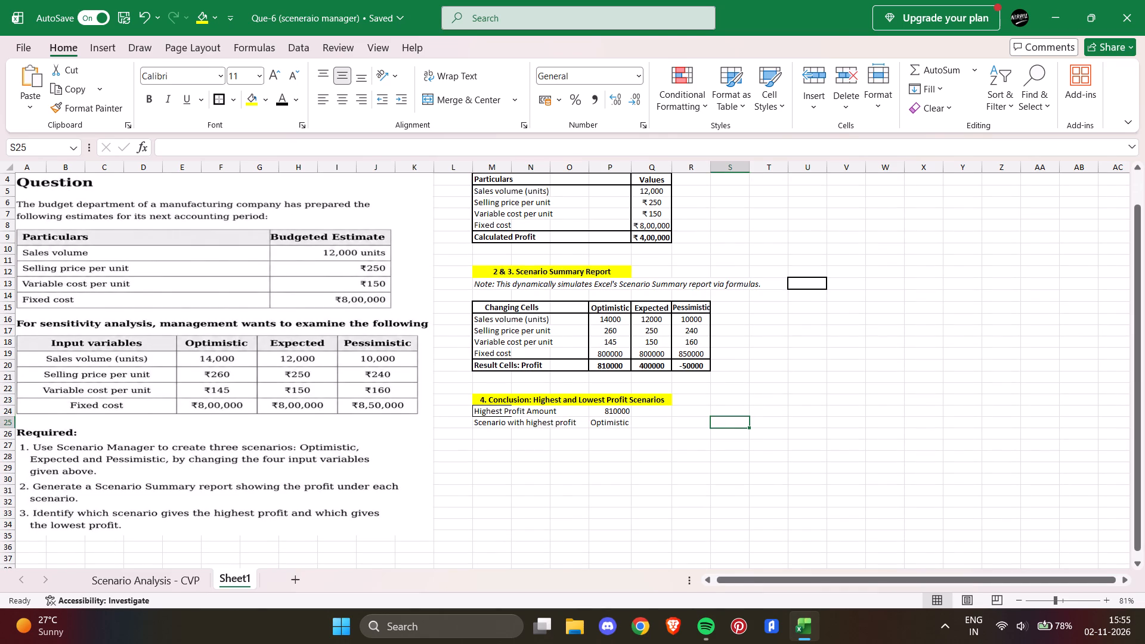
left_click(174, 572)
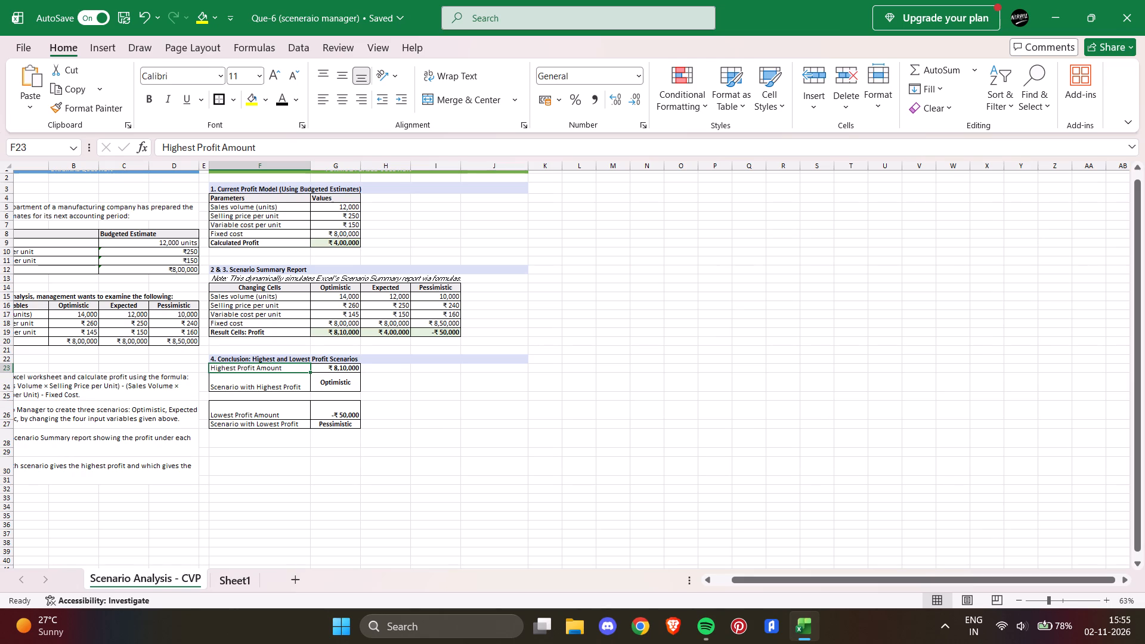
left_click(237, 581)
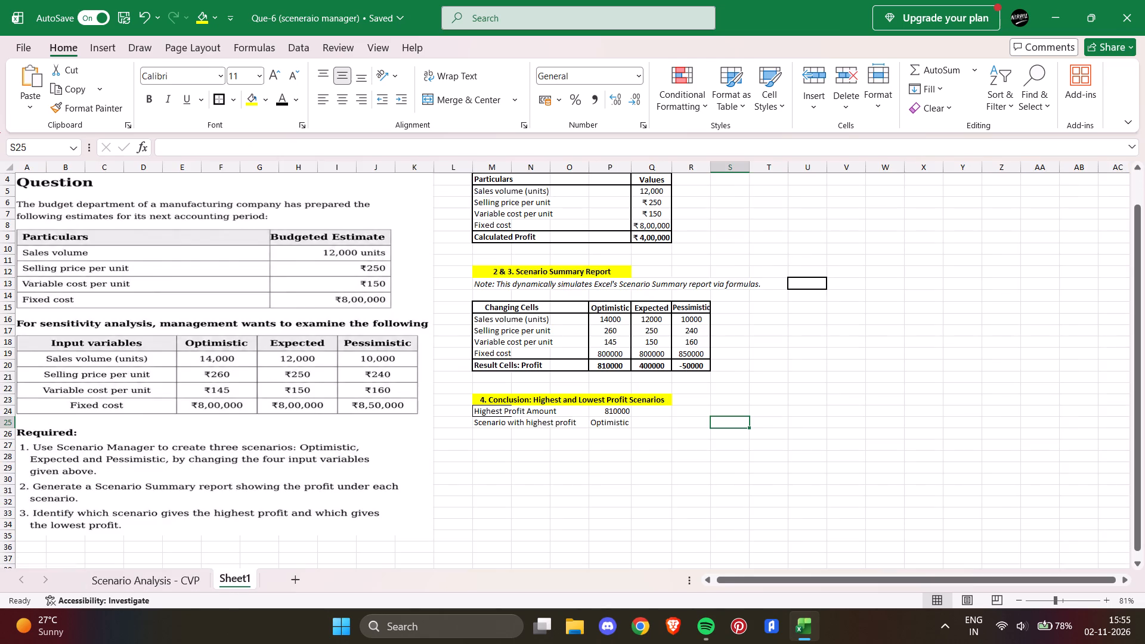
left_click(503, 444)
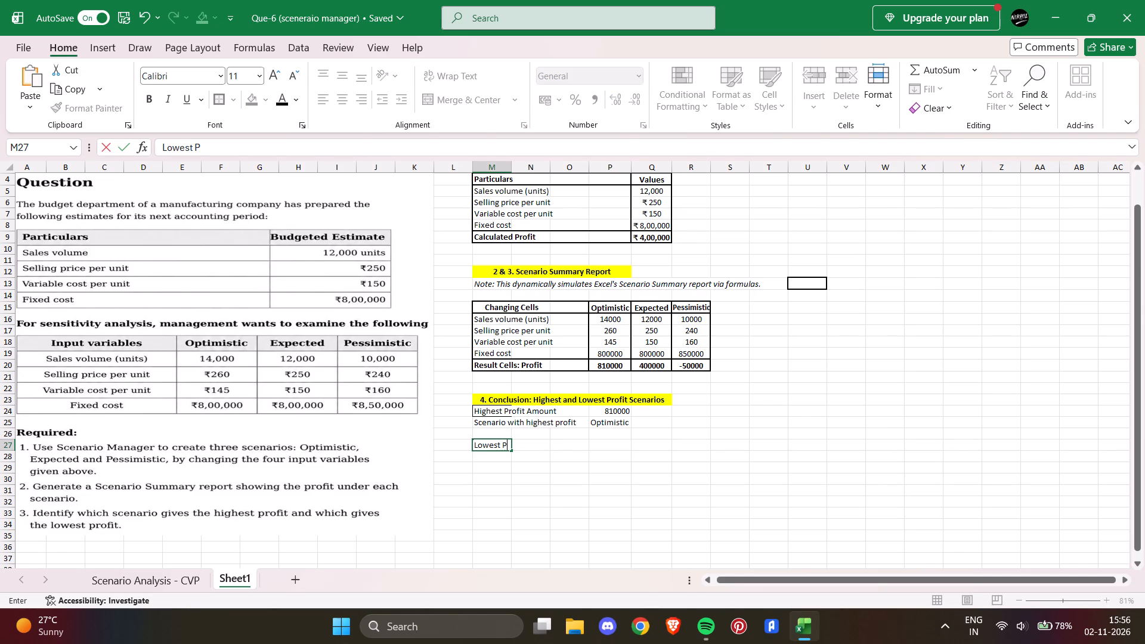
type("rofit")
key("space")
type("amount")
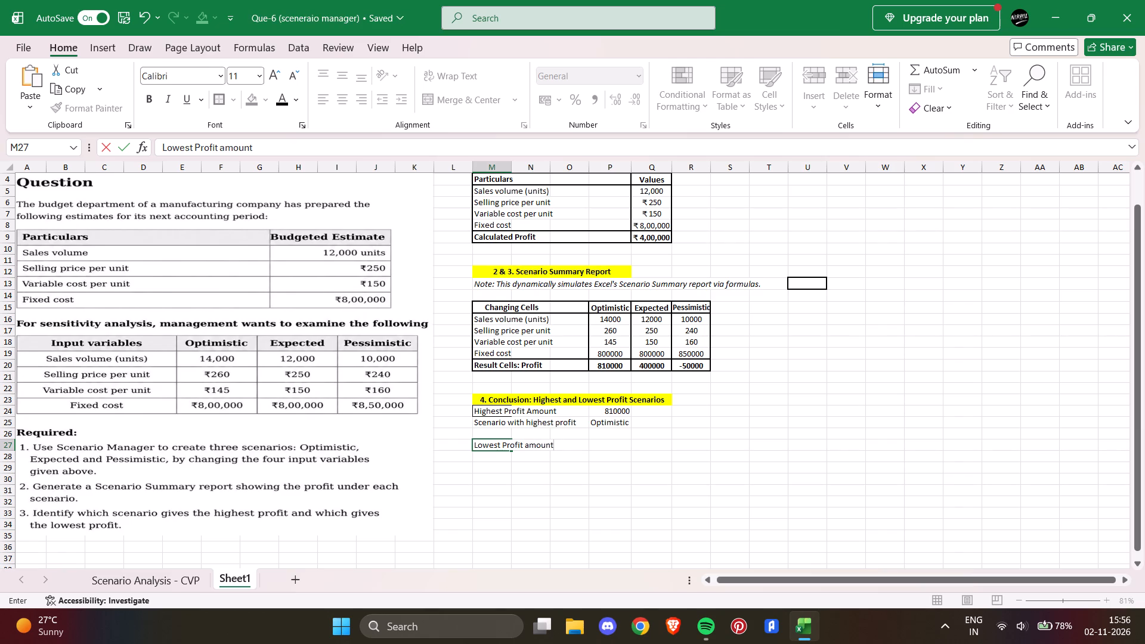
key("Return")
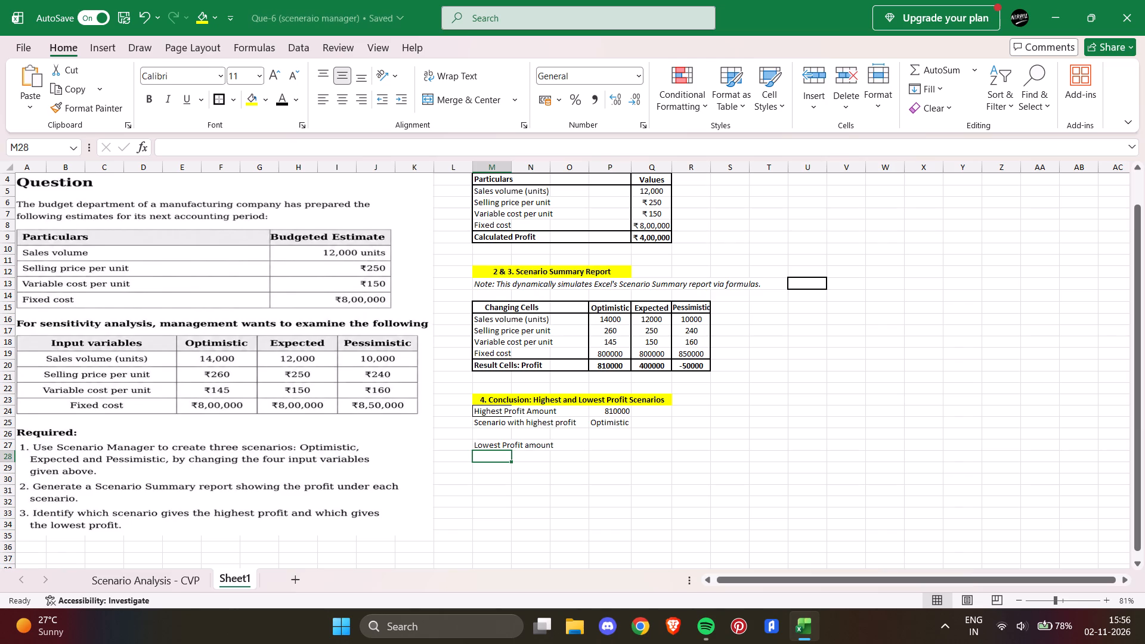
Enter -500000 in P27, beside the Lowest Profit amount label.
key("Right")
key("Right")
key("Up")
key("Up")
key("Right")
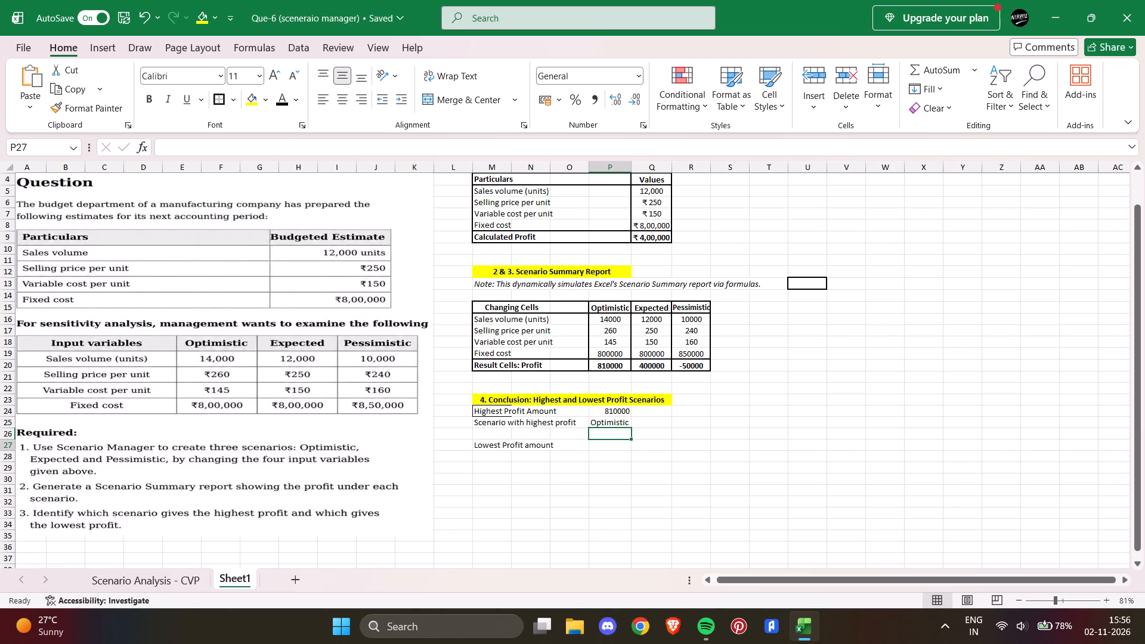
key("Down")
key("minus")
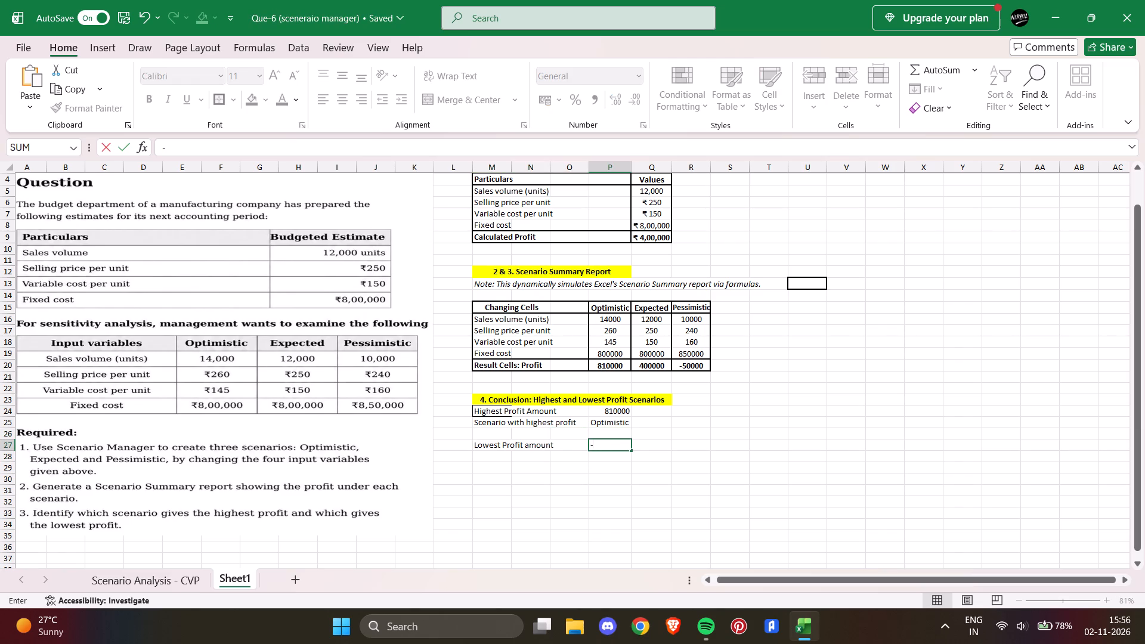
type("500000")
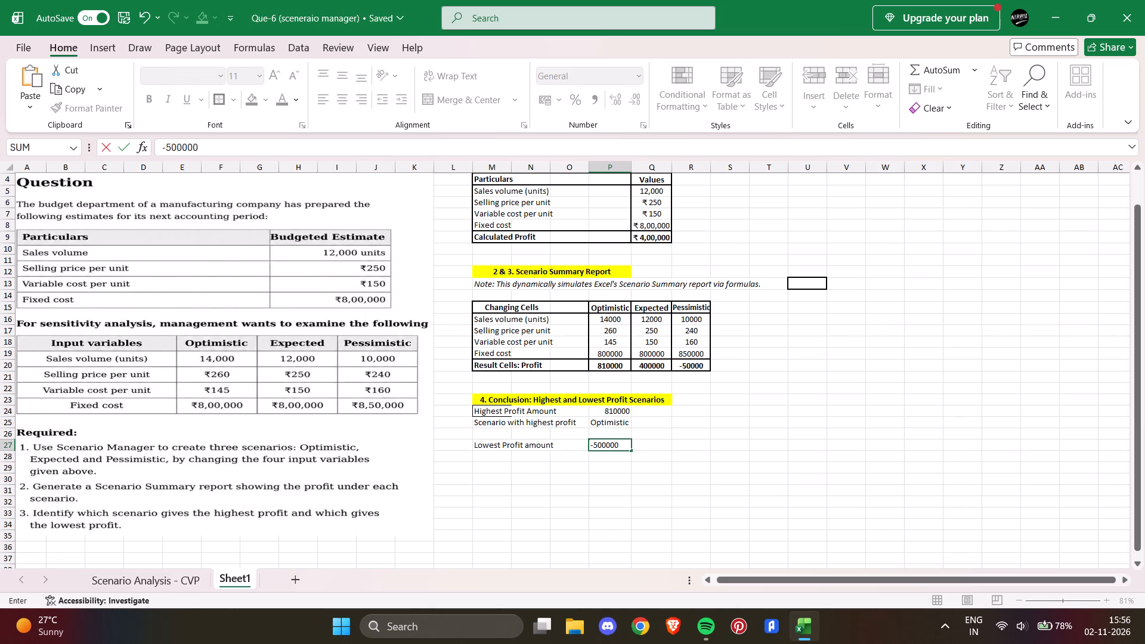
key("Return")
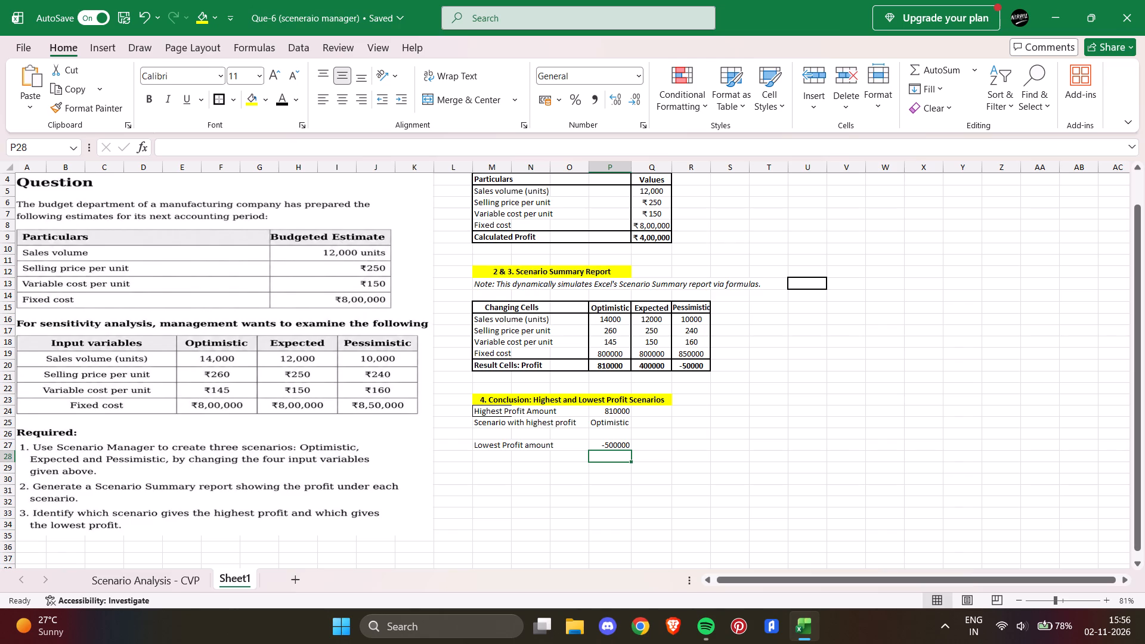
Copy the label text "Scenario with highest profit" from M25 into M28.
left_click(537, 420)
left_click(493, 425)
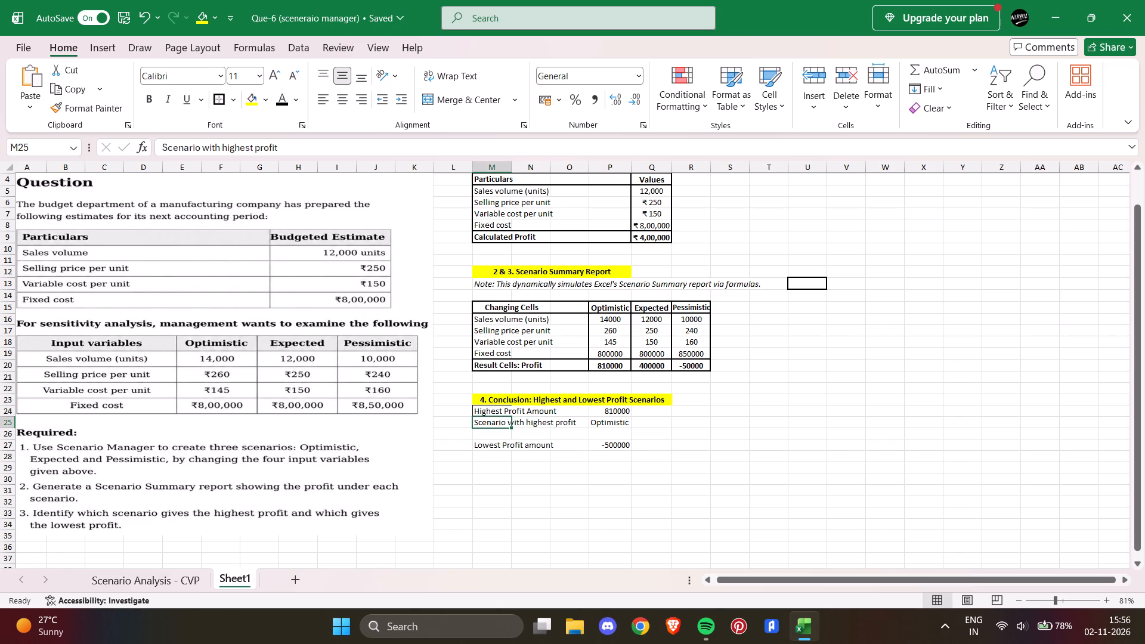
left_click_drag(288, 143, 150, 151)
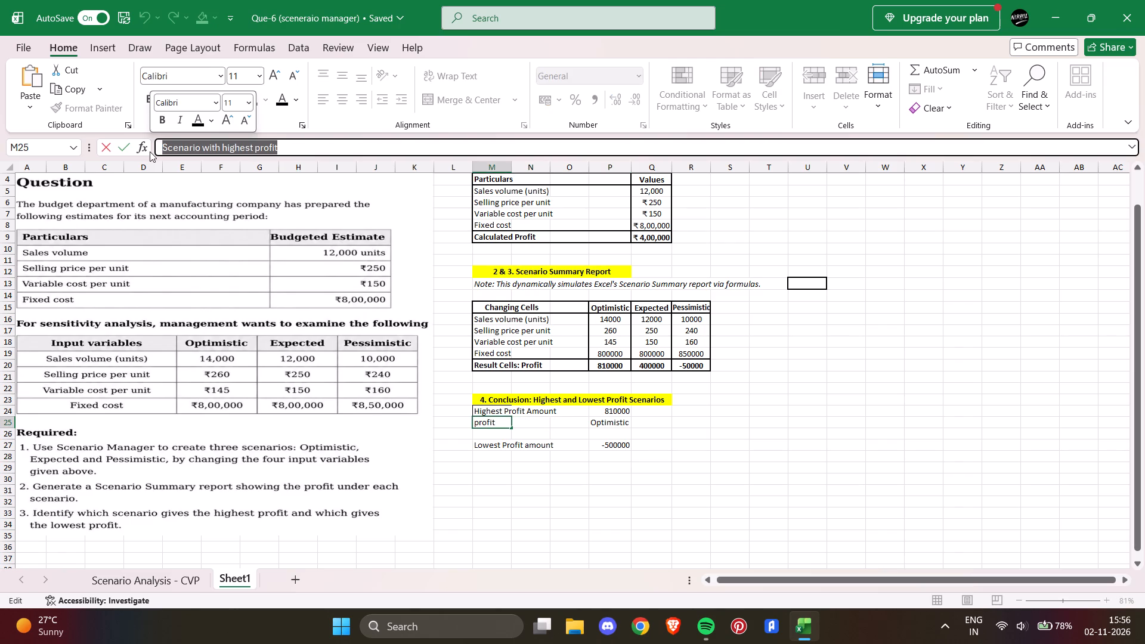
key("ctrl+c")
left_click(499, 457)
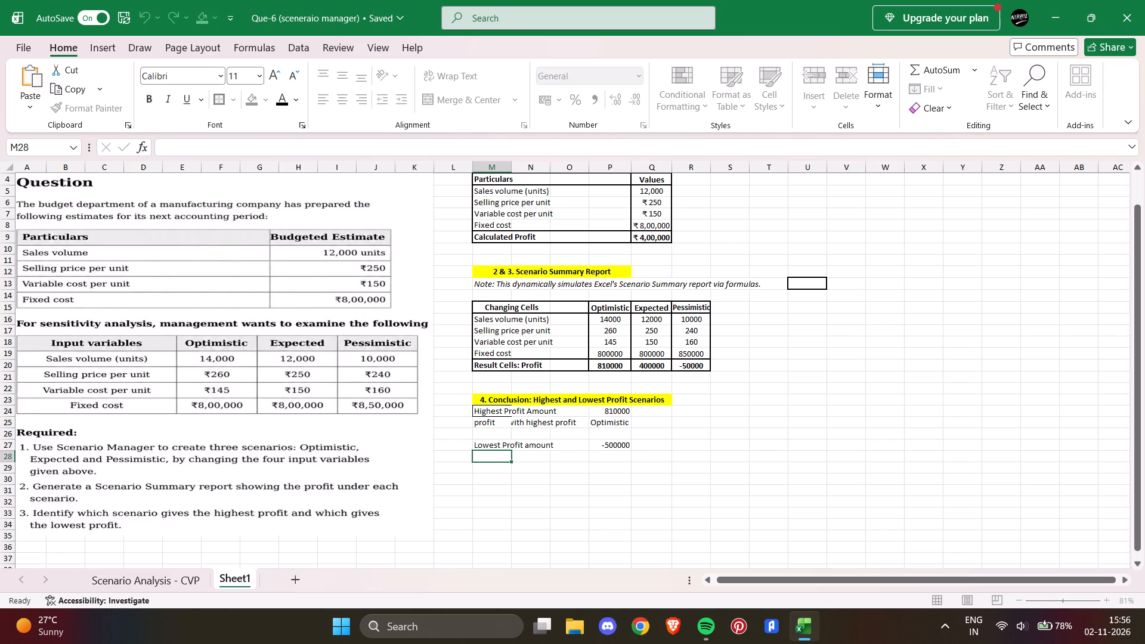
key("ctrl+v")
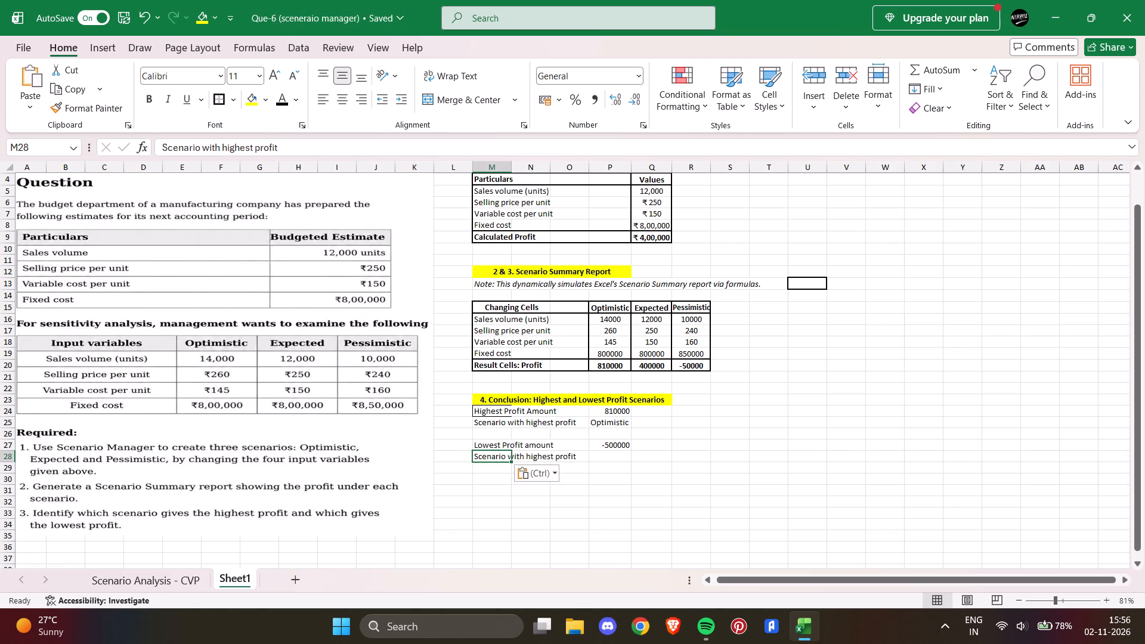
Change the copied label in M28 to read "Scenario with lowest profit".
left_click(250, 141)
key("Right")
key("BackSpace")
key("BackSpace")
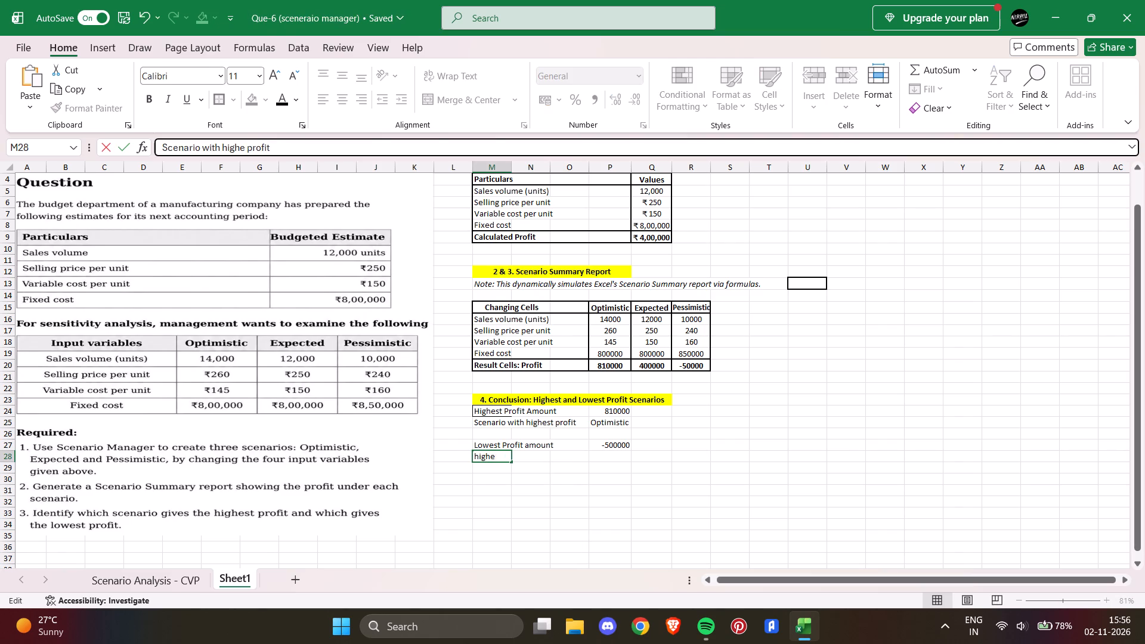
key("BackSpace")
key("BackSpace")
key("BackSpace")
key("BackSpace")
key("BackSpace")
type("lowest")
key("Return")
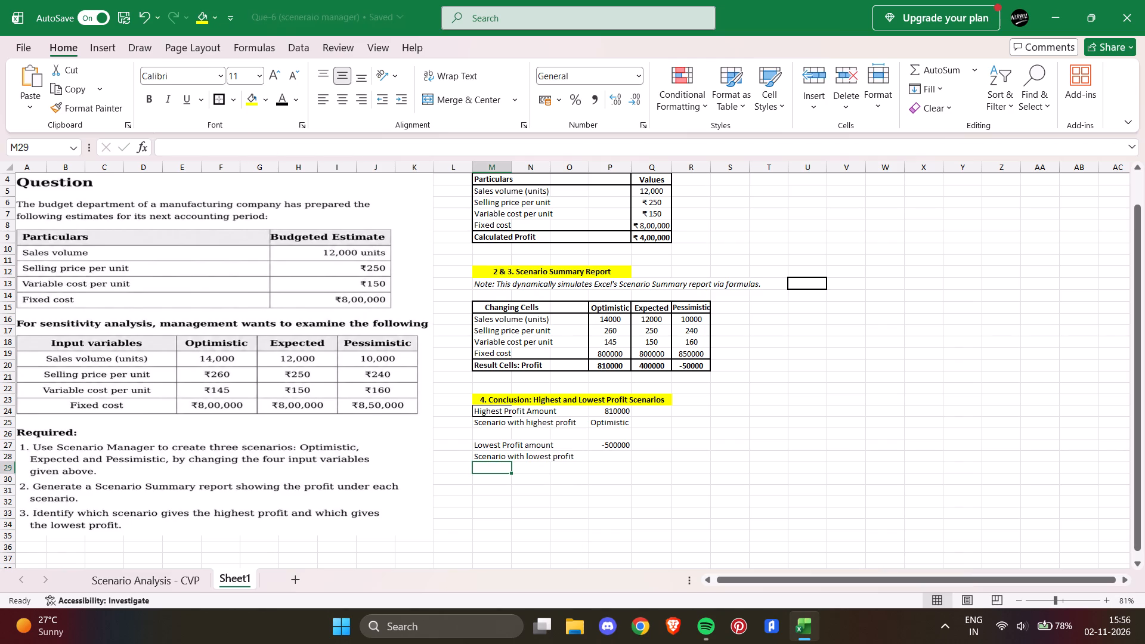
Copy the text "Pessimistic" from R15 into P28, beside the Scenario with lowest profit label.
left_click(604, 459)
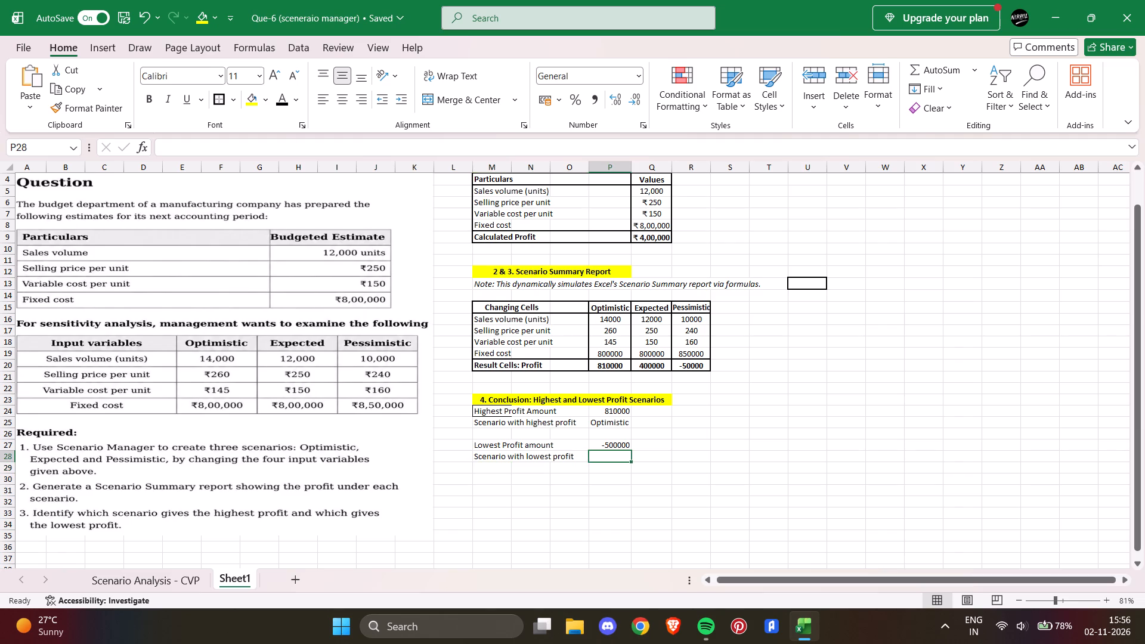
left_click(695, 308)
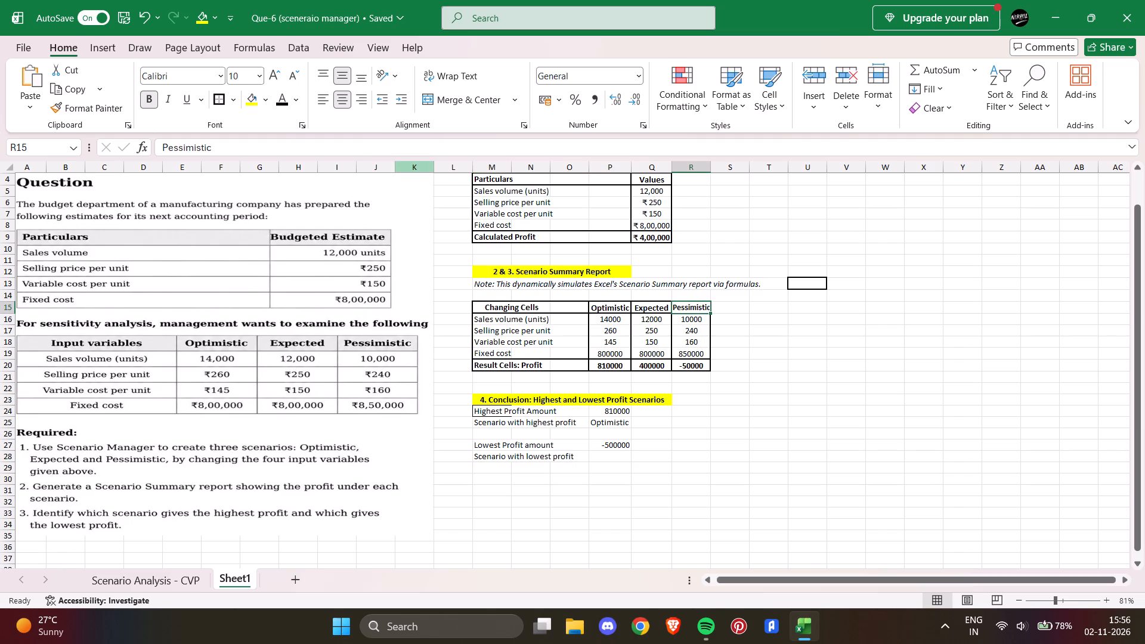
left_click_drag(239, 148, 151, 152)
key("ctrl+c")
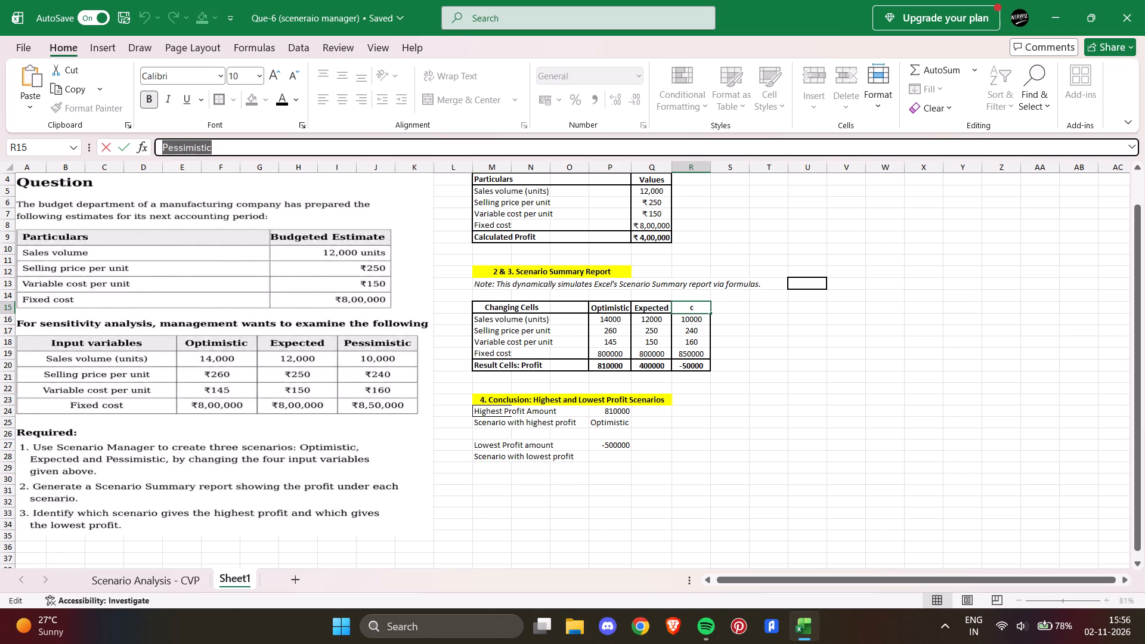
left_click(615, 455)
key("ctrl+v")
left_click(675, 429)
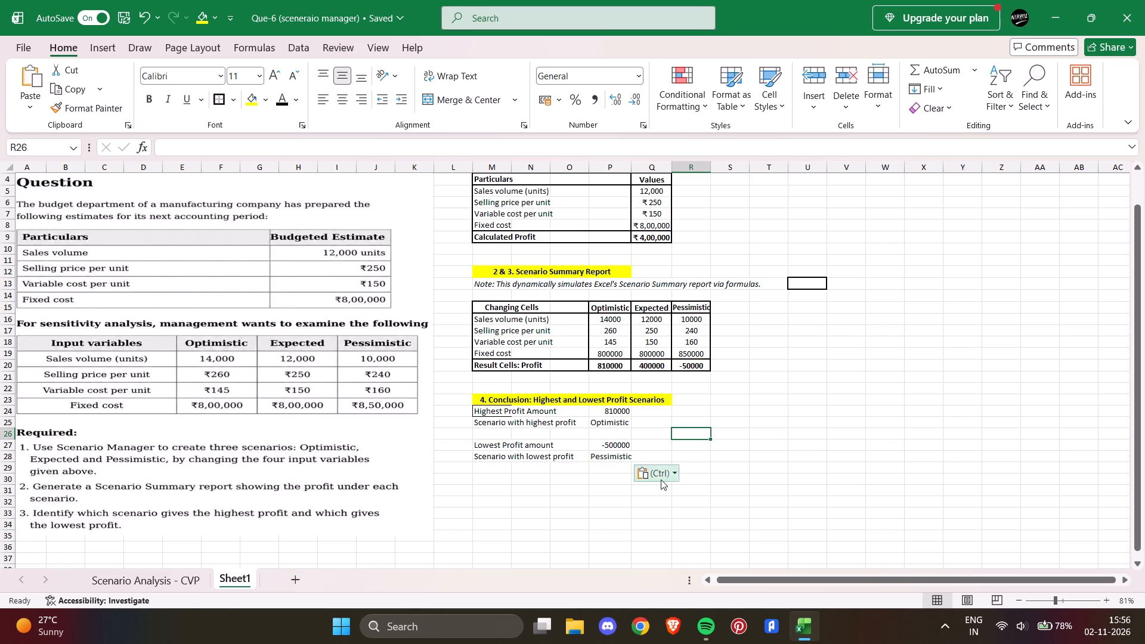
Check the conclusion formatting on the Scenario Analysis - CVP sheet, and centre and bold the conclusion values in P24:P28 of Sheet1.
left_click(182, 577)
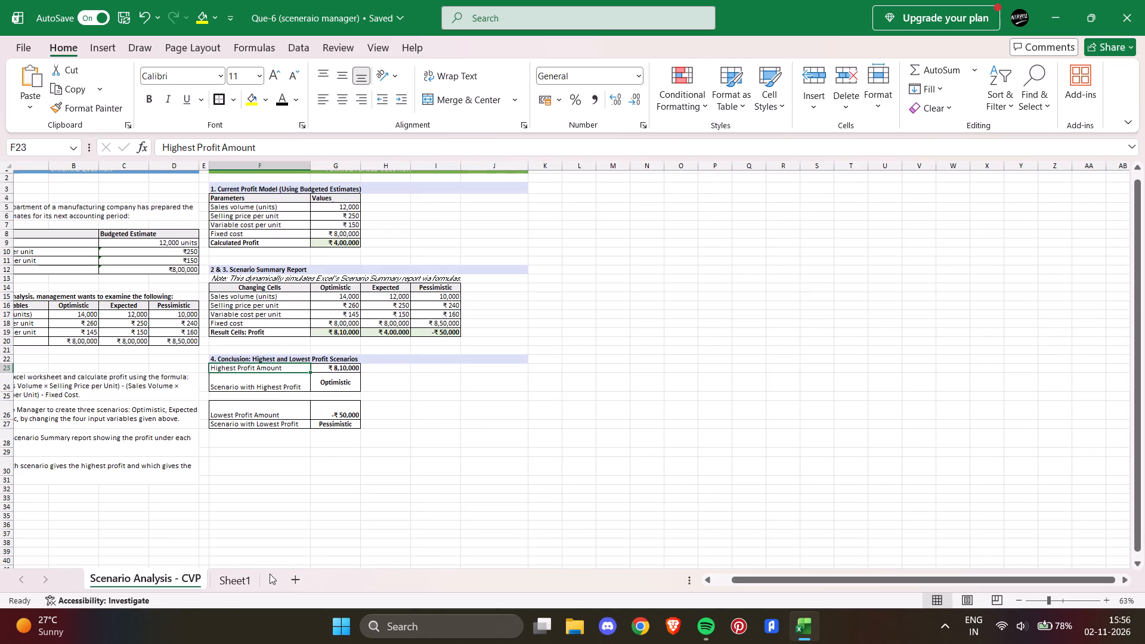
left_click(236, 578)
left_click_drag(607, 413, 607, 411)
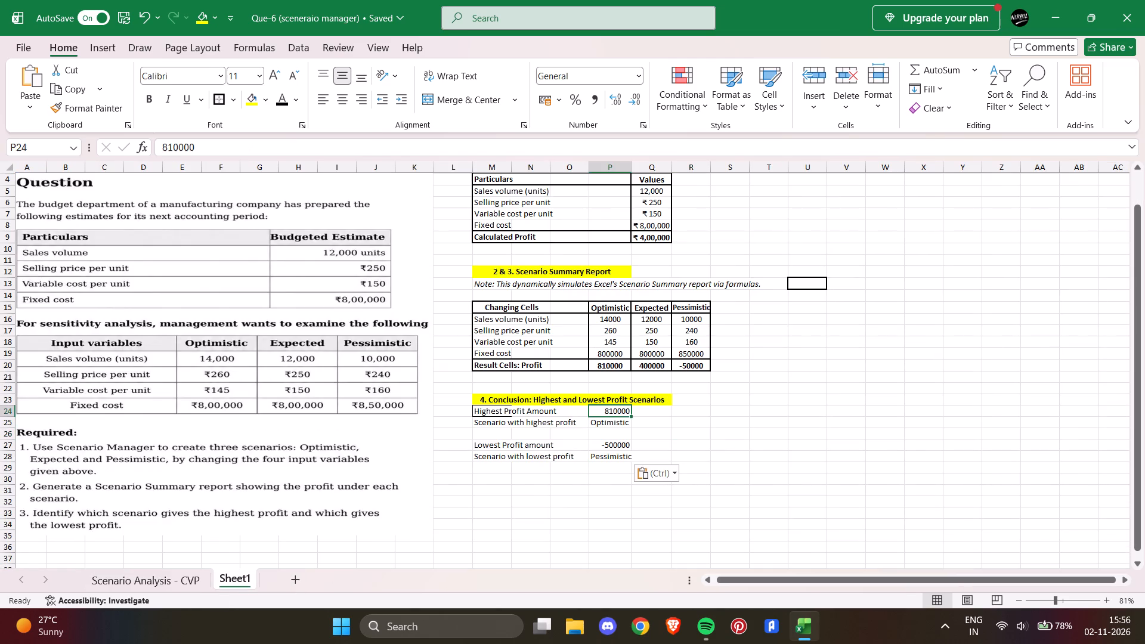
left_click_drag(607, 411, 616, 454)
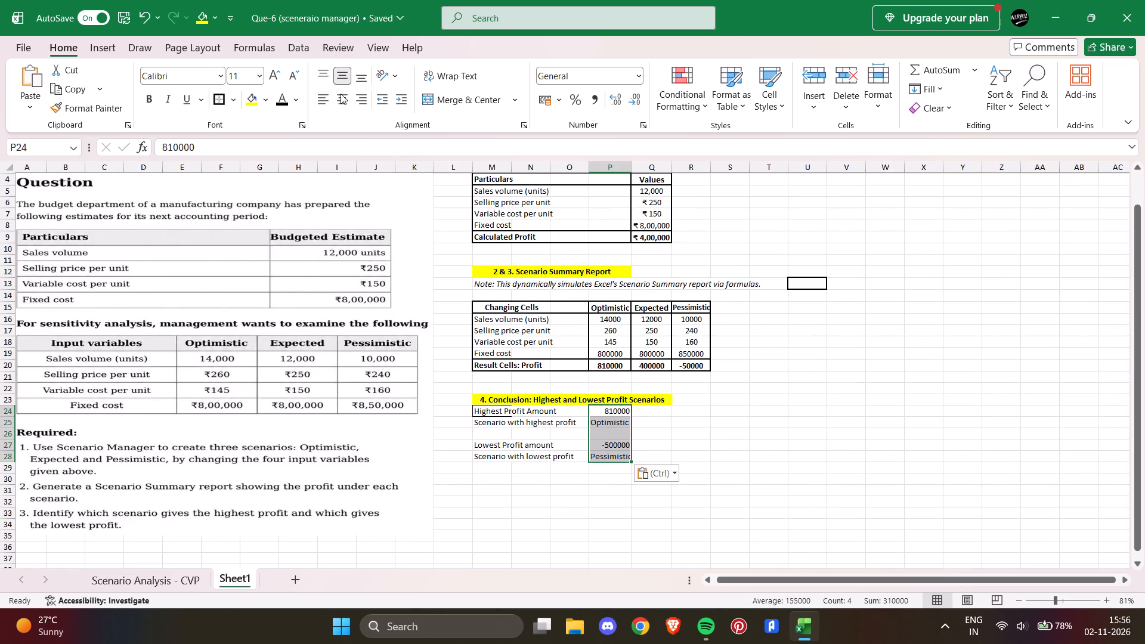
left_click(347, 100)
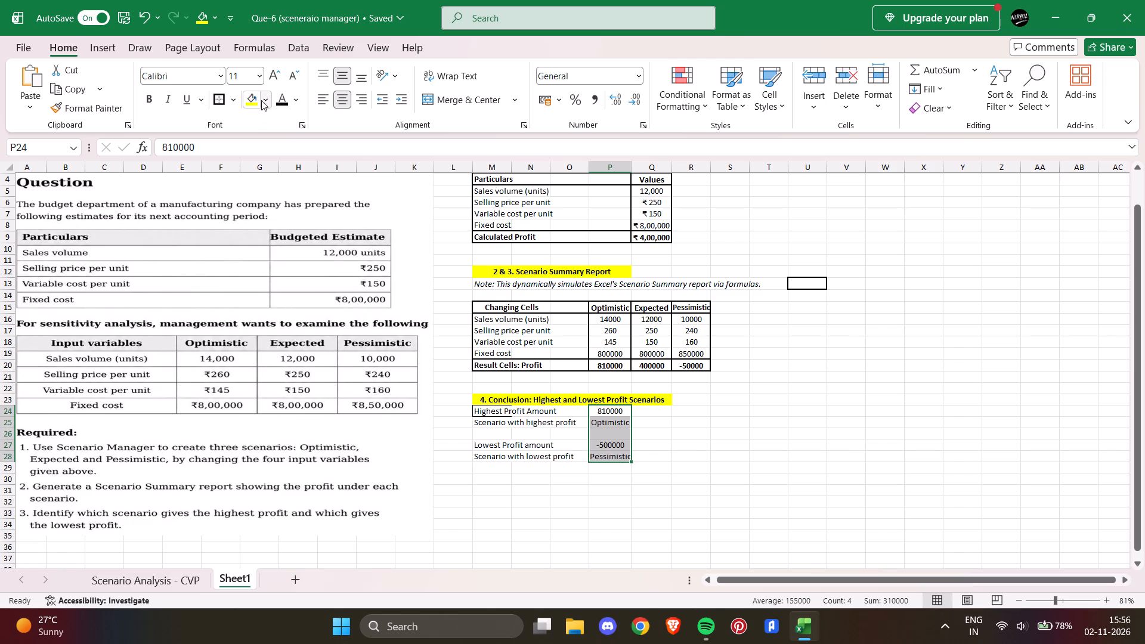
left_click(152, 95)
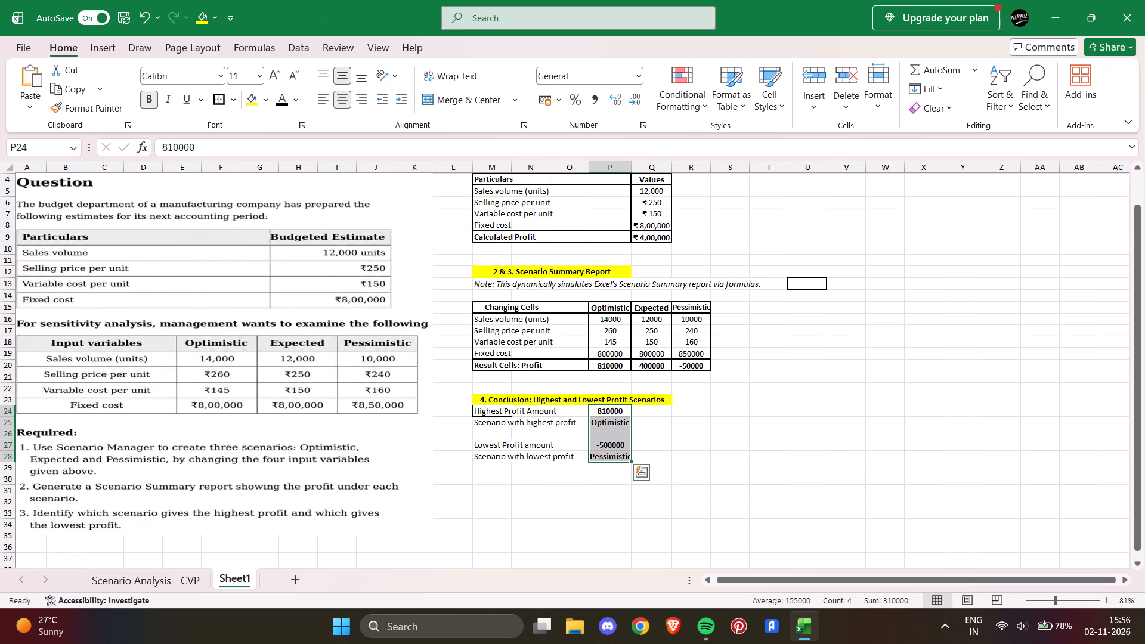
left_click(714, 411)
Apply thick outside borders around the highest profit block M24:P25 and the lowest profit block M27:P28.
left_click_drag(485, 410, 482, 410)
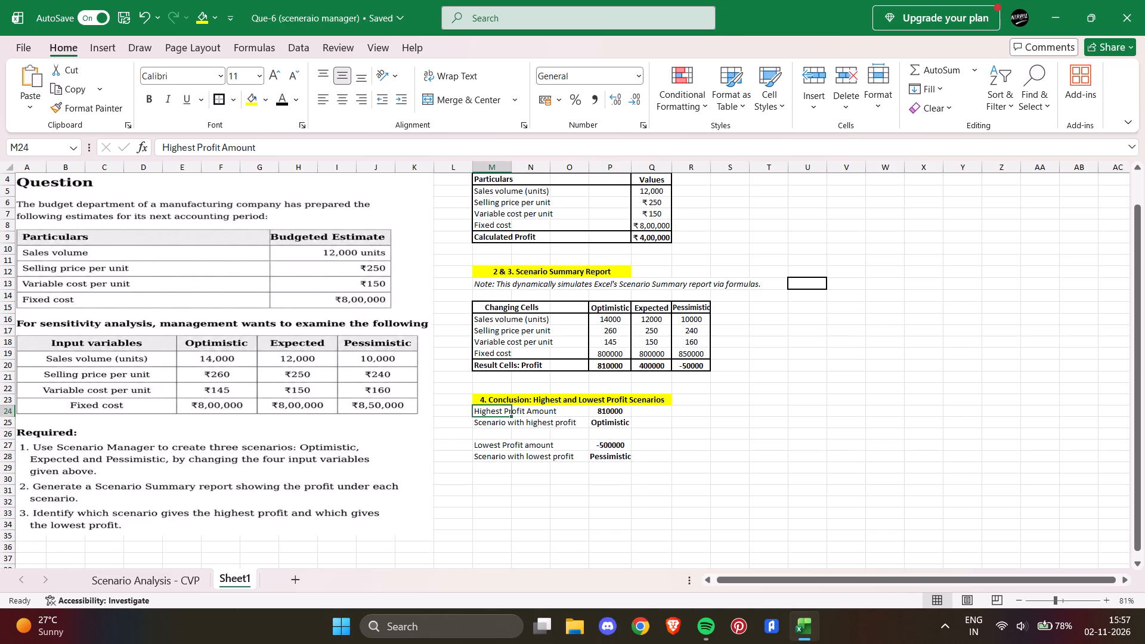
left_click_drag(482, 410, 602, 421)
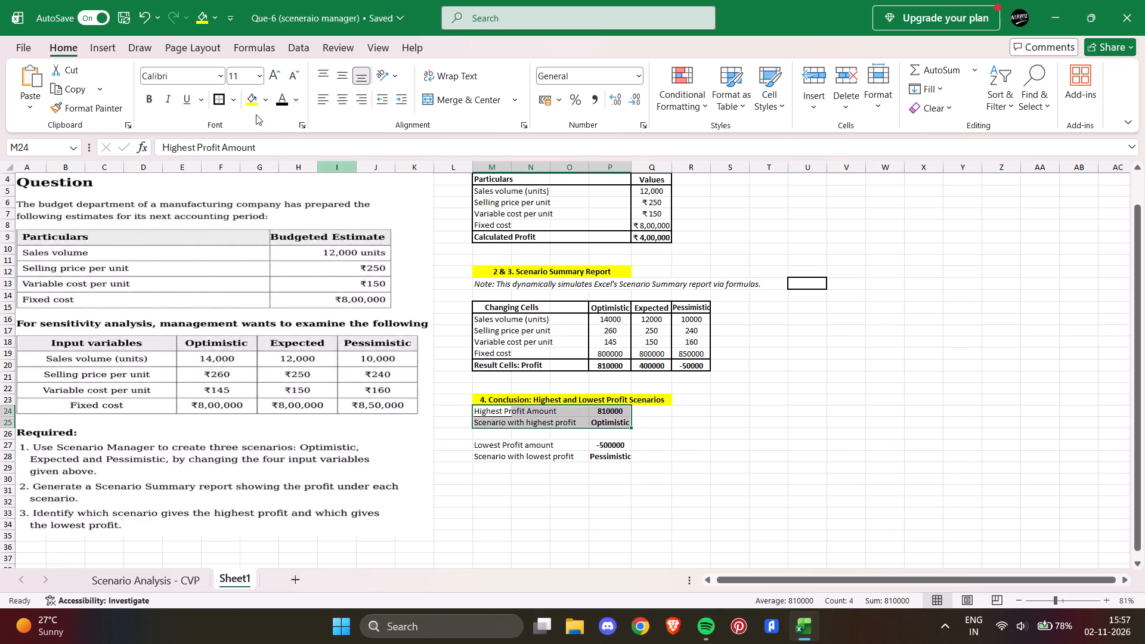
left_click(221, 100)
left_click(761, 419)
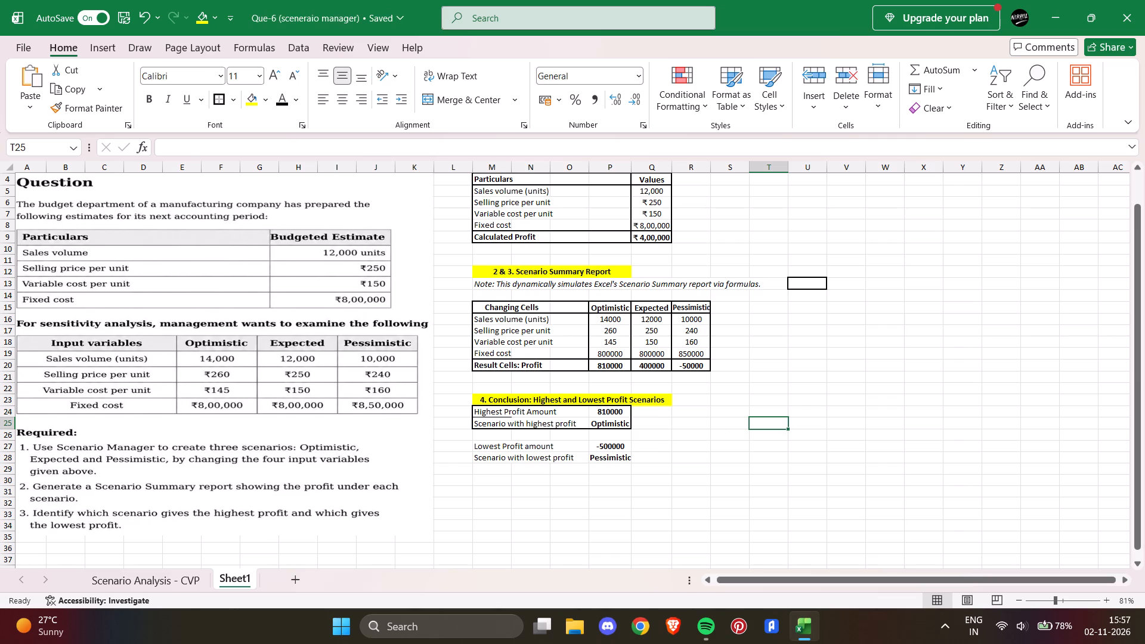
left_click_drag(481, 446, 609, 456)
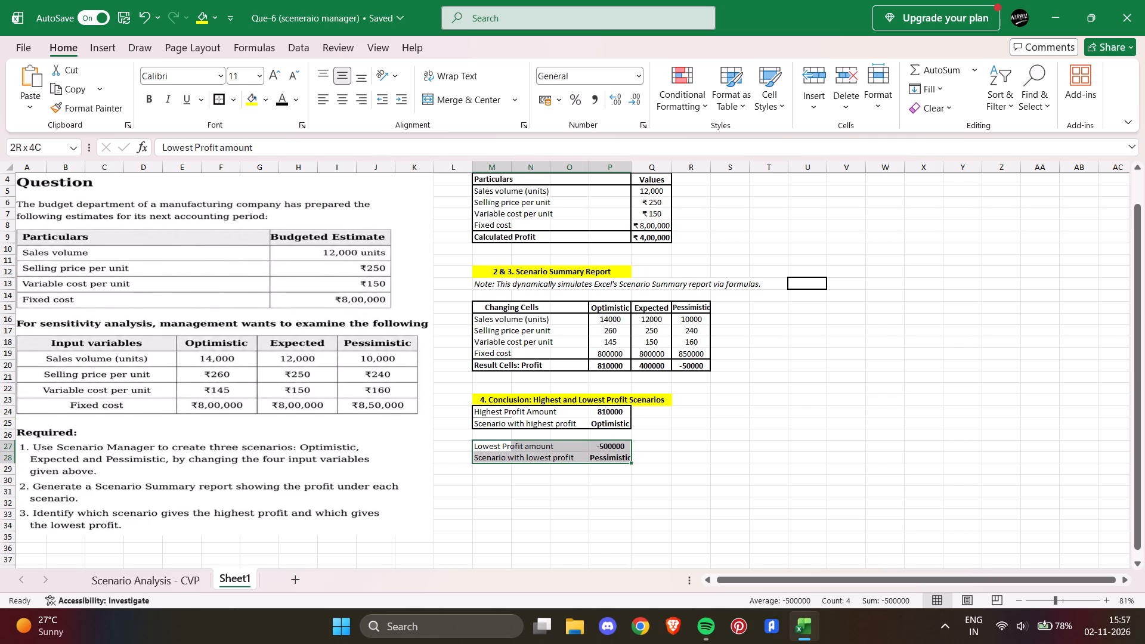
left_click_drag(609, 456, 611, 456)
left_click(213, 96)
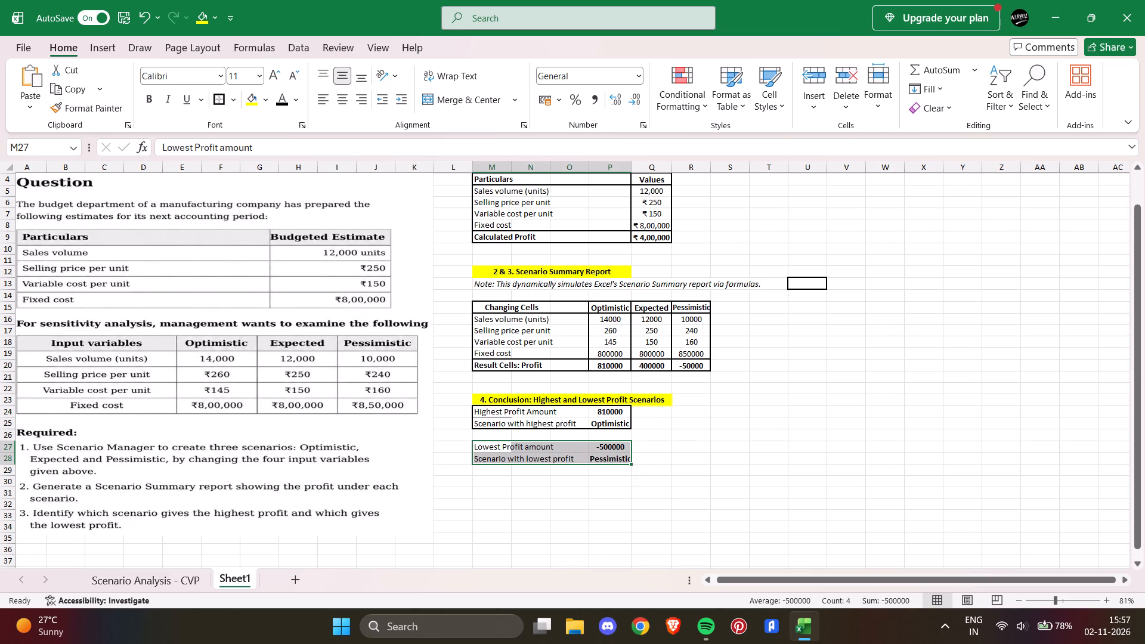
Apply thick outside borders around the value cells P24:P25 and P27:P28 to separate them from their labels.
left_click_drag(584, 409, 609, 417)
left_click_drag(598, 411, 605, 420)
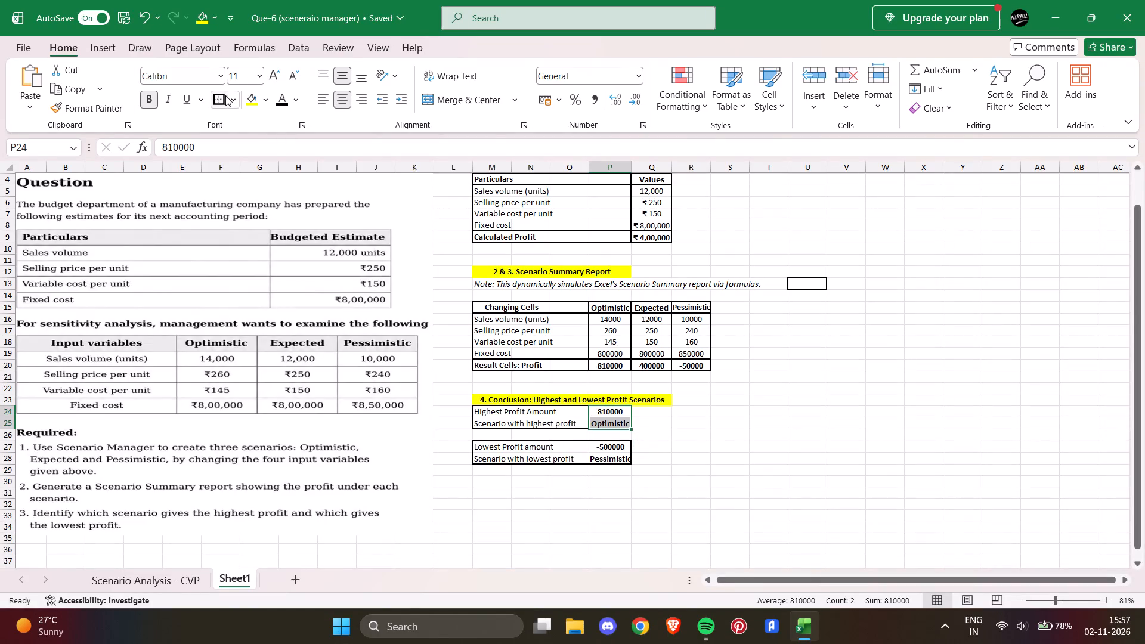
left_click_drag(224, 95, 224, 101)
left_click_drag(603, 448, 613, 454)
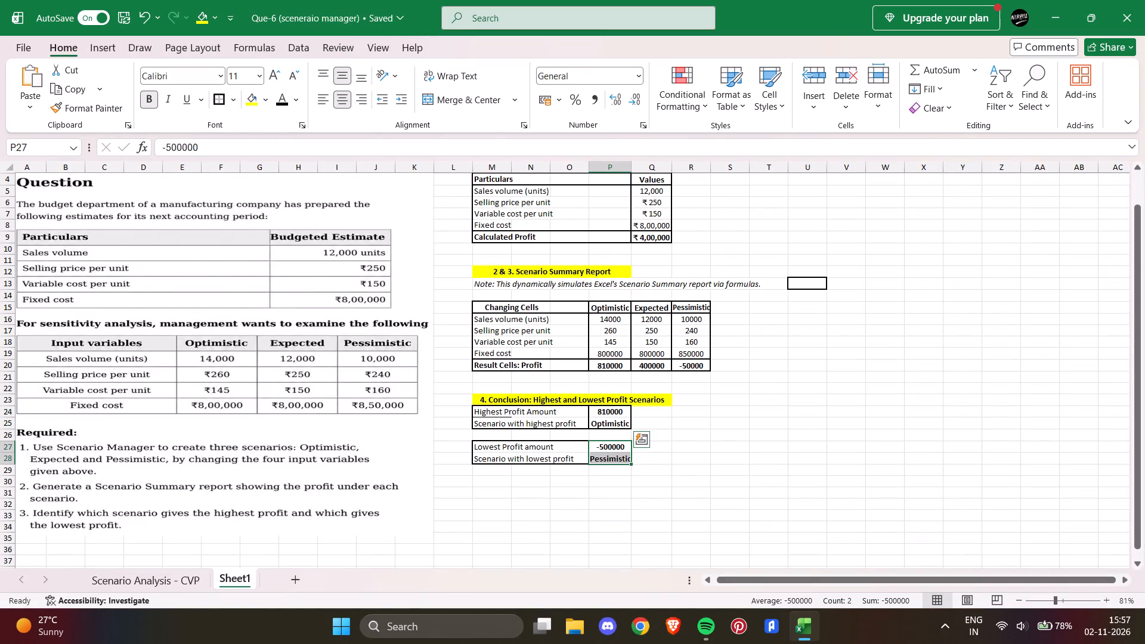
left_click_drag(596, 447, 608, 456)
left_click(218, 98)
left_click(760, 438)
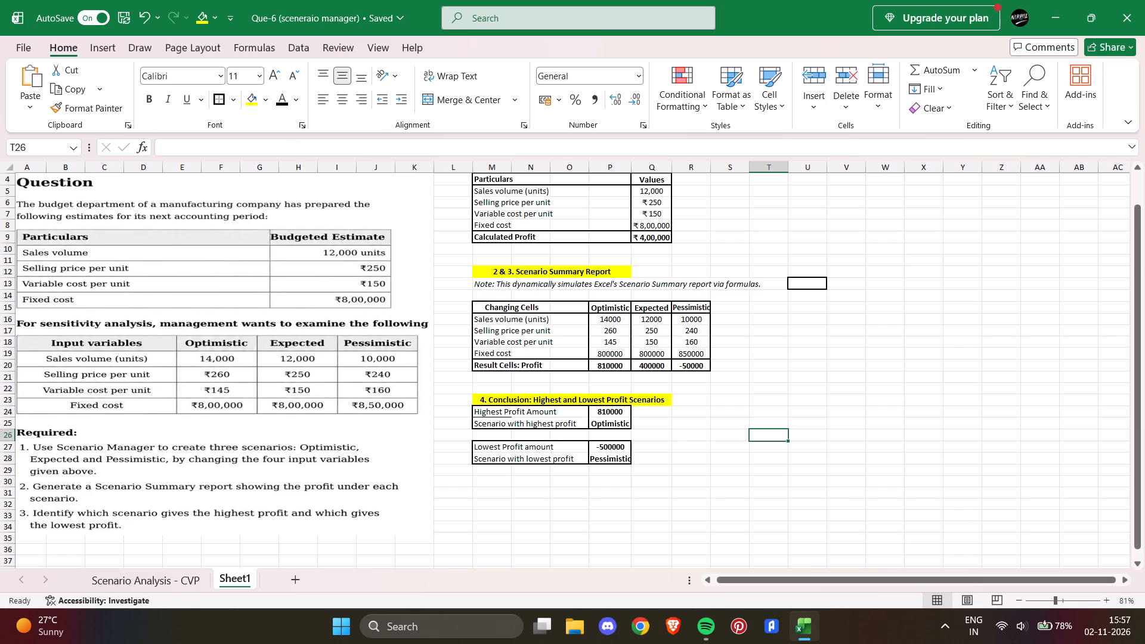
Erase the stray border box around the empty cell U13, beside the Scenario Summary Report note.
left_click(235, 104)
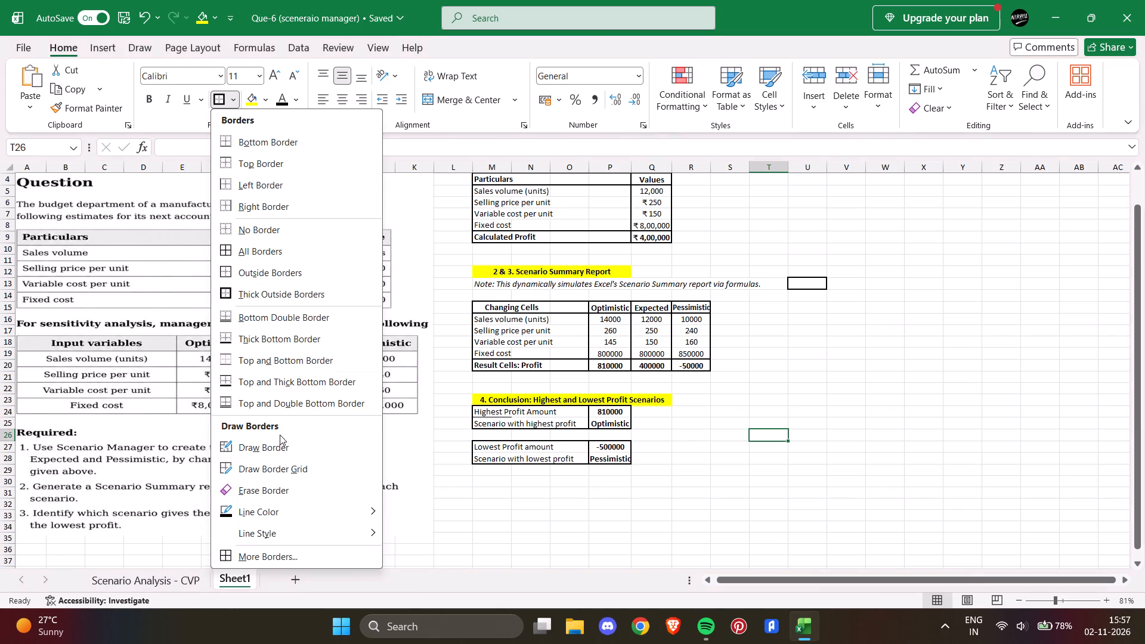
left_click(283, 498)
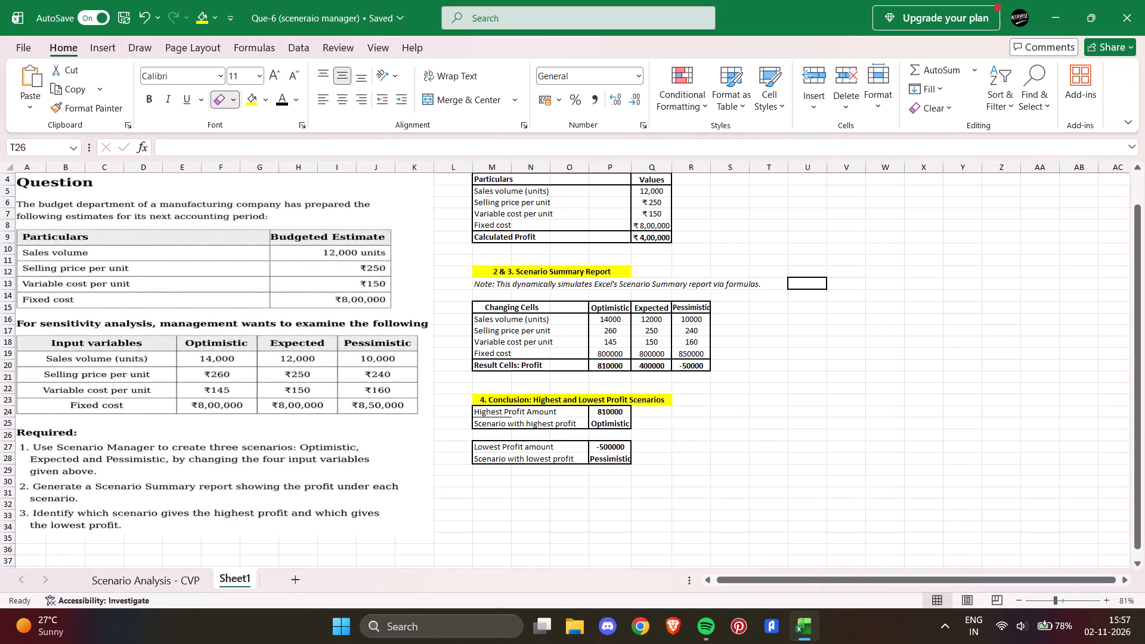
left_click_drag(804, 246, 819, 298)
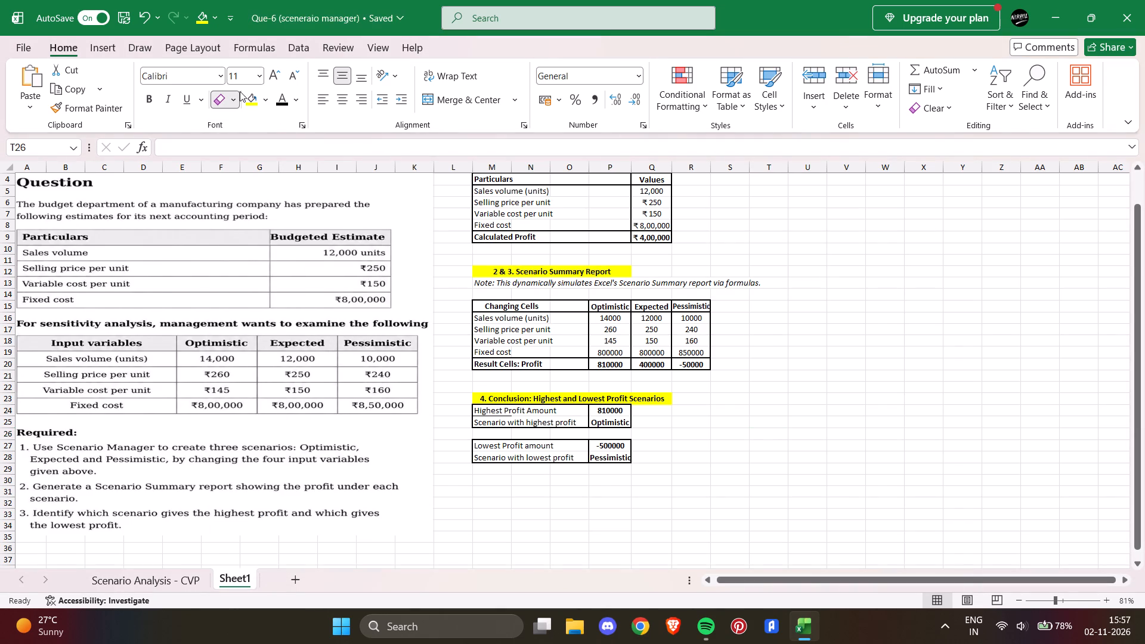
left_click(231, 95)
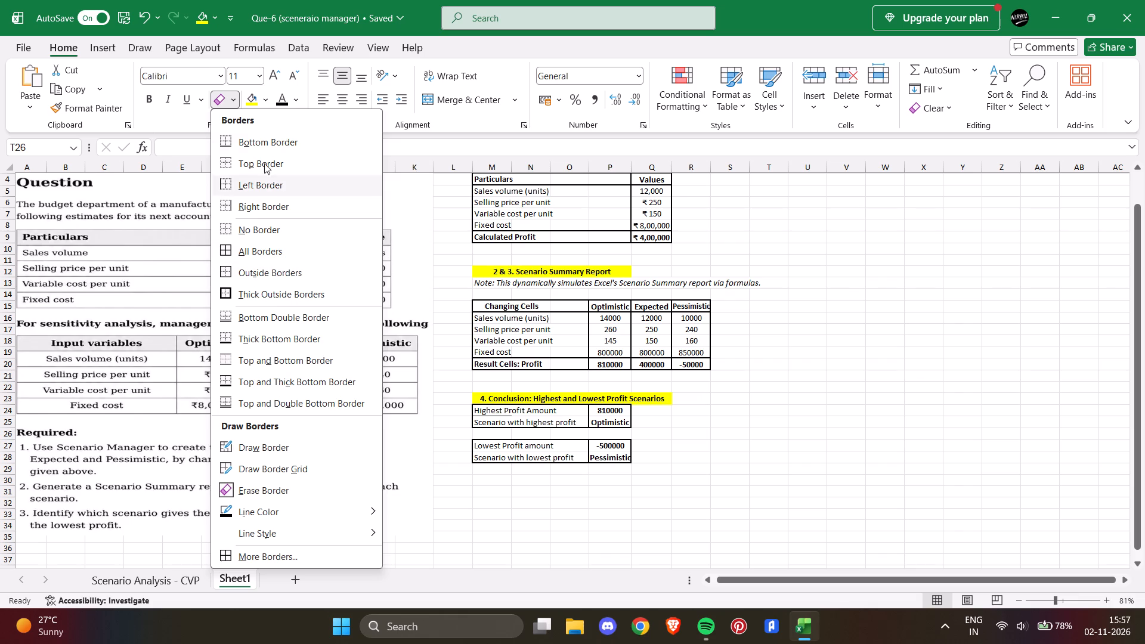
left_click(271, 227)
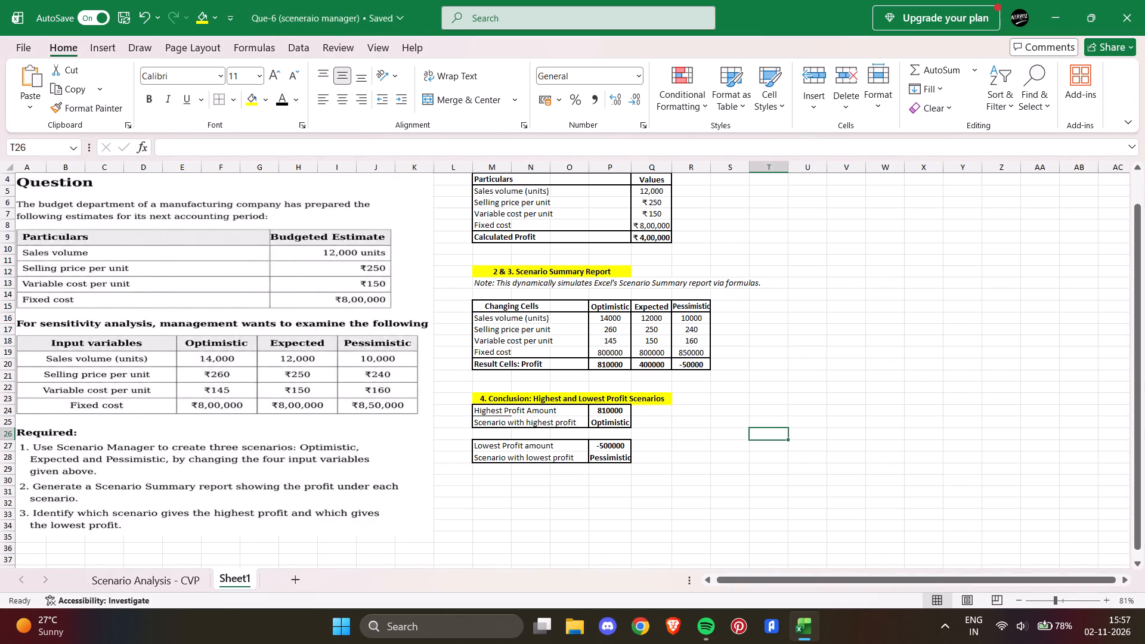
Erase the leftover border line under the Highest Profit Amount label in M24.
scroll(887, 368, "right", 2)
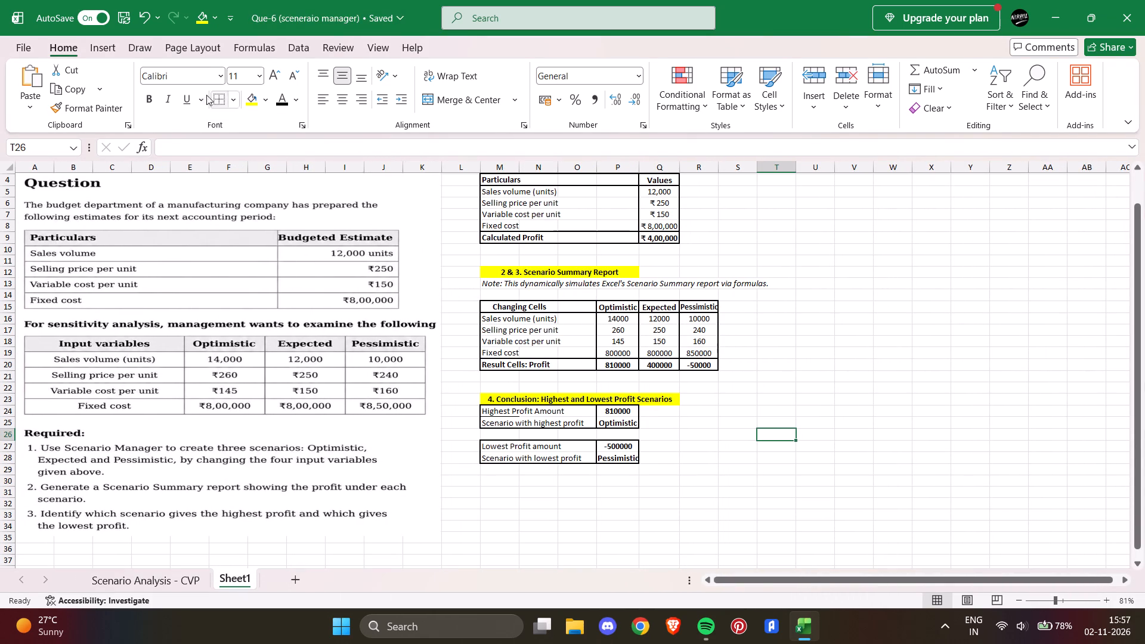
left_click_drag(201, 94, 221, 121)
left_click(237, 99)
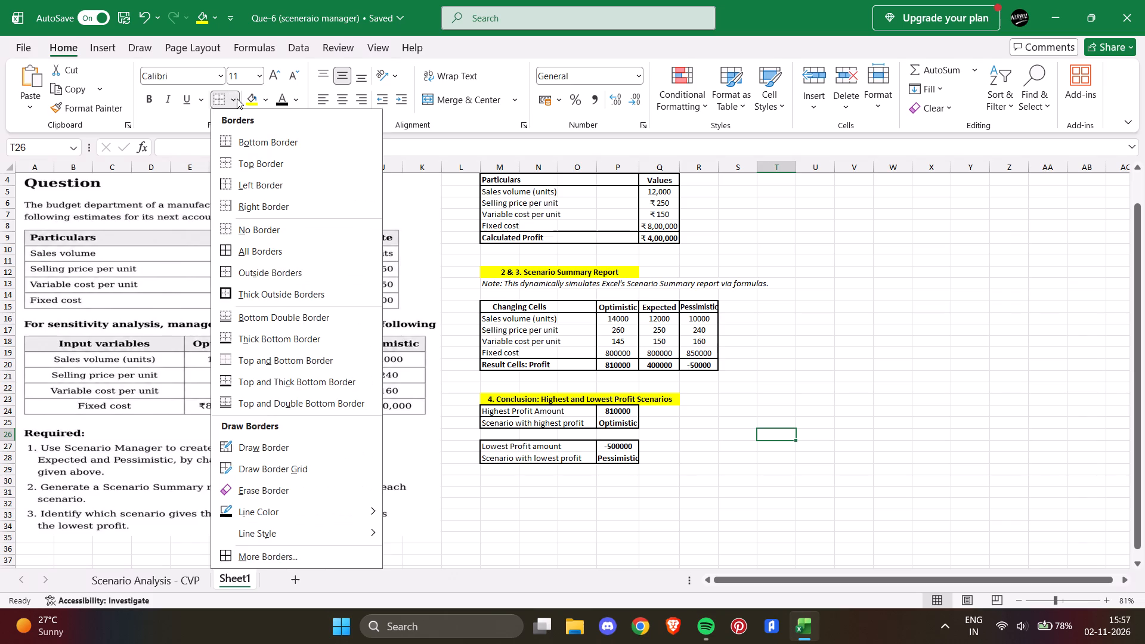
left_click(269, 491)
left_click_drag(539, 417, 535, 417)
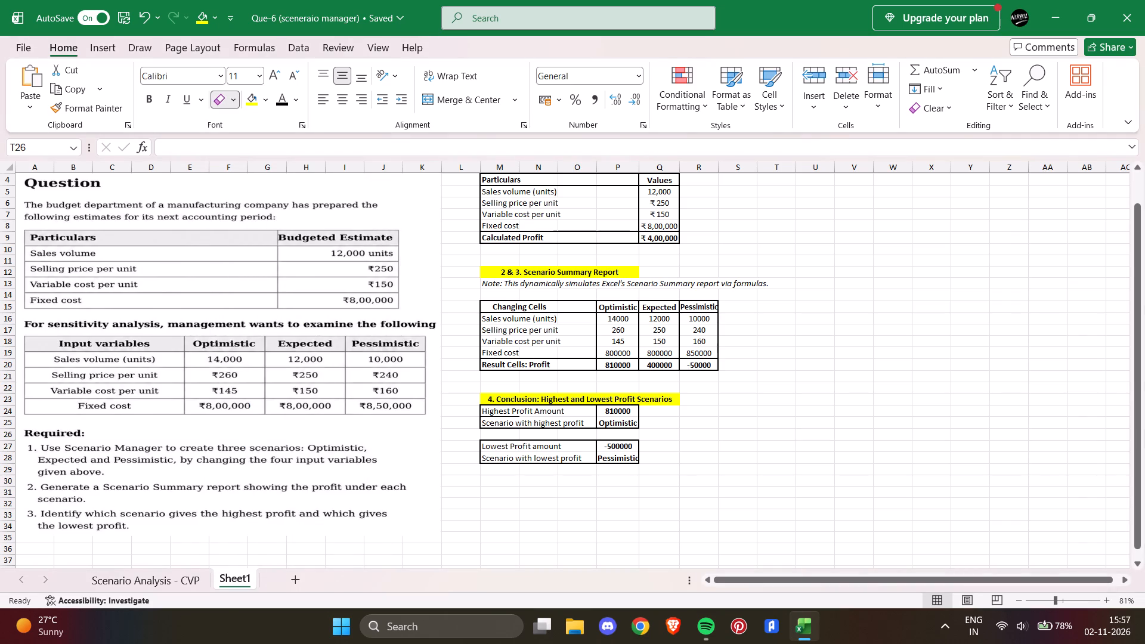
left_click_drag(535, 417, 510, 418)
left_click(231, 109)
left_click(236, 100)
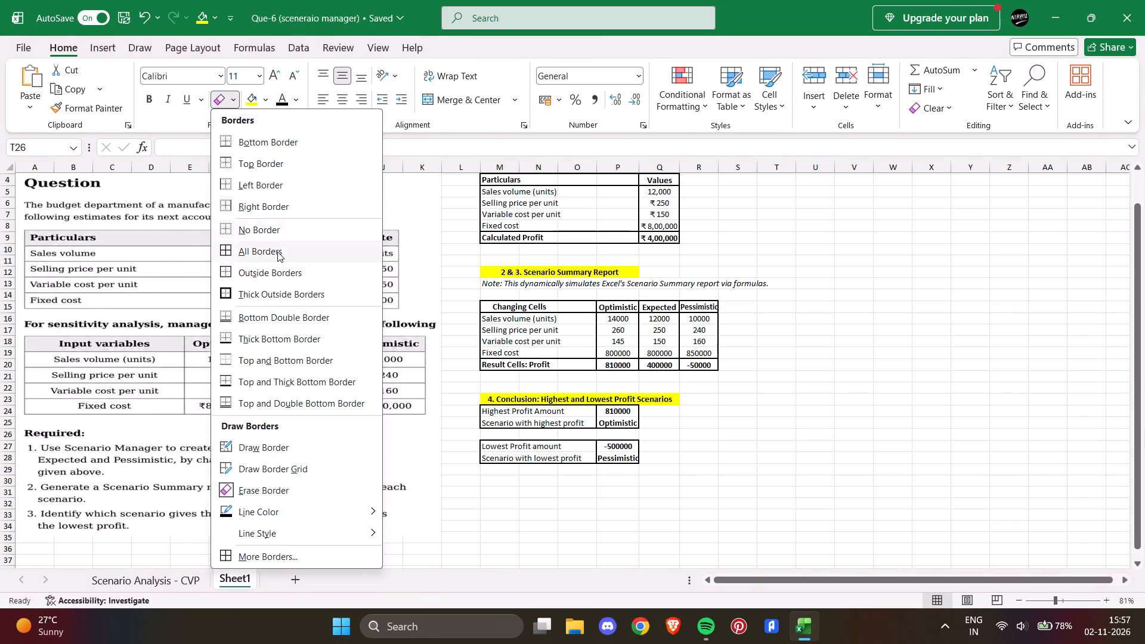
left_click(274, 232)
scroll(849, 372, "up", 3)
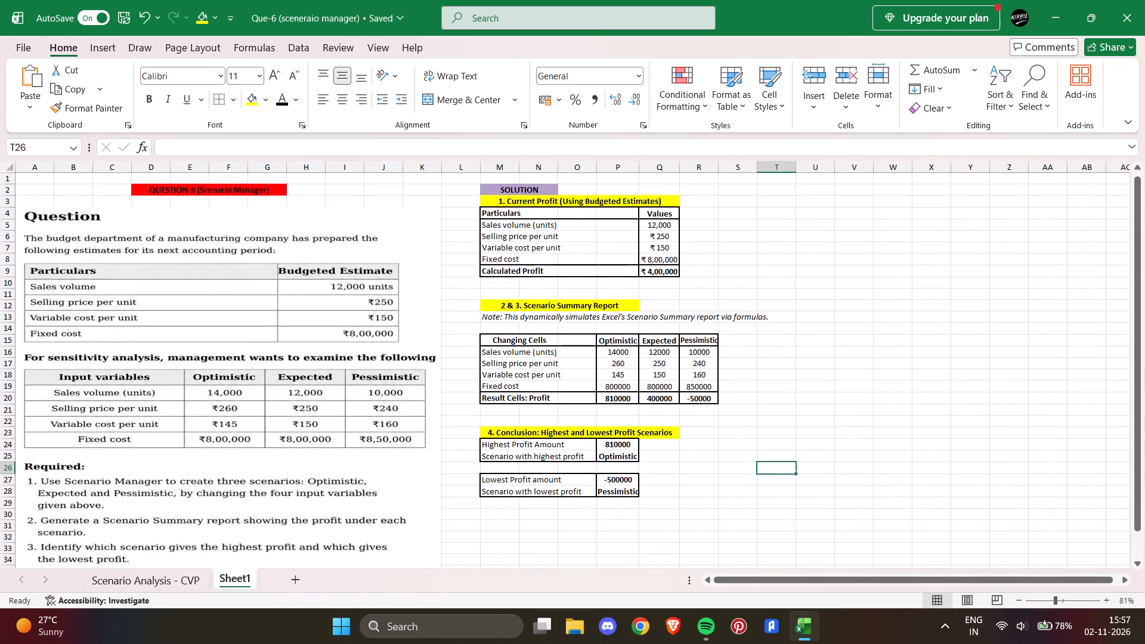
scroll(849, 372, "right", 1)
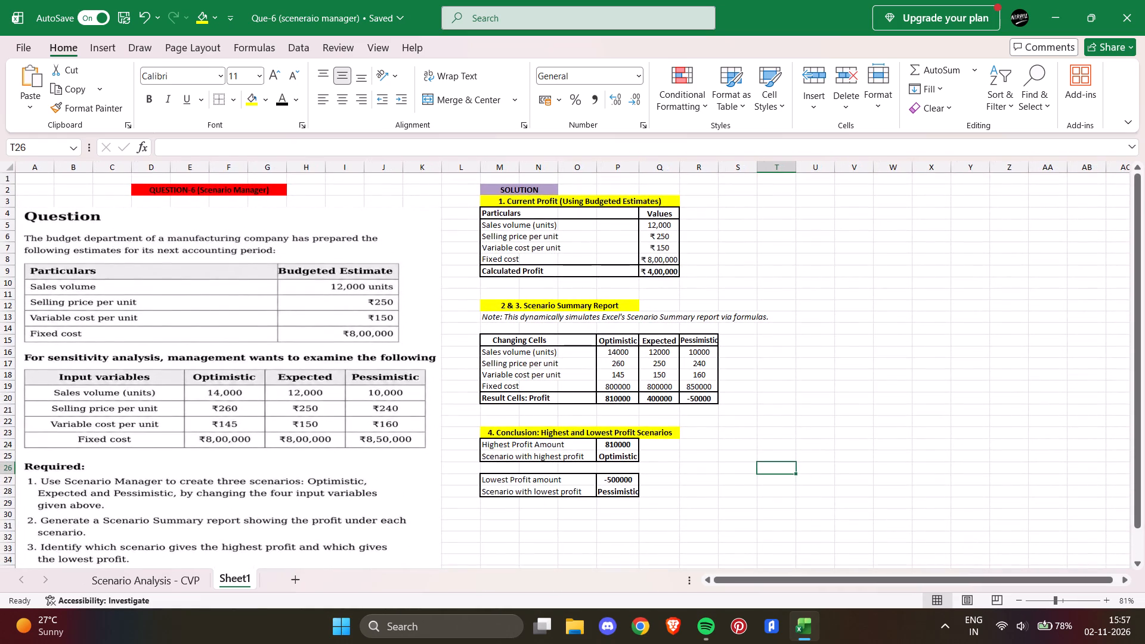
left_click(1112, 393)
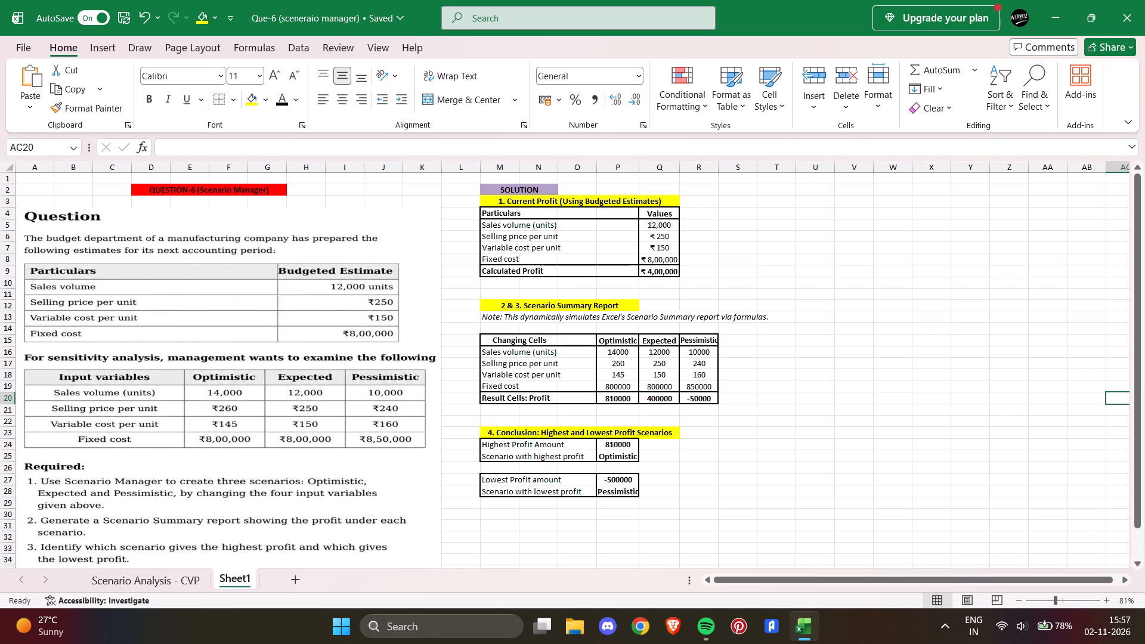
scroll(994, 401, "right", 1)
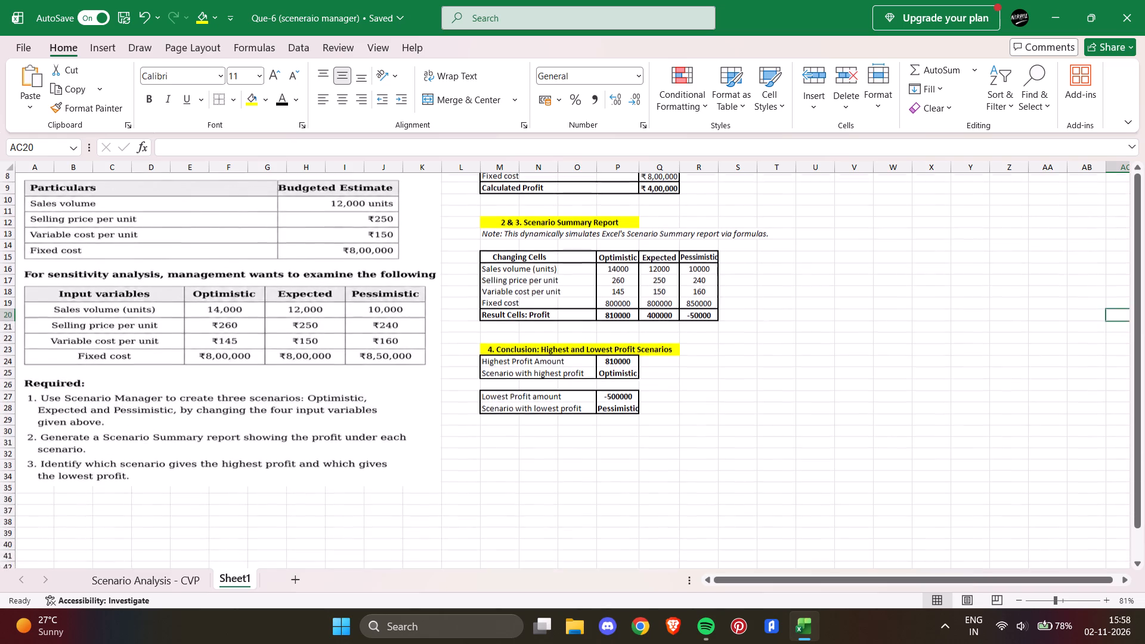
Capture a screenshot of Sheet1's columns A to T, covering the Question-6 picture and the complete solution, at 75% zoom.
scroll(994, 401, "right", 2)
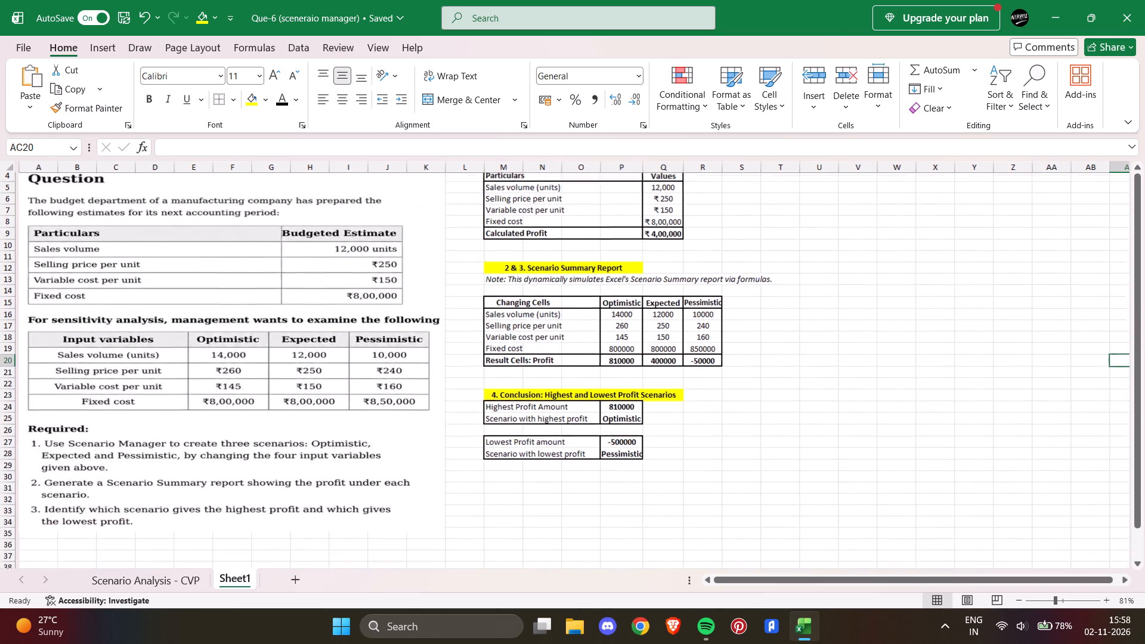
scroll(994, 401, "right", 1)
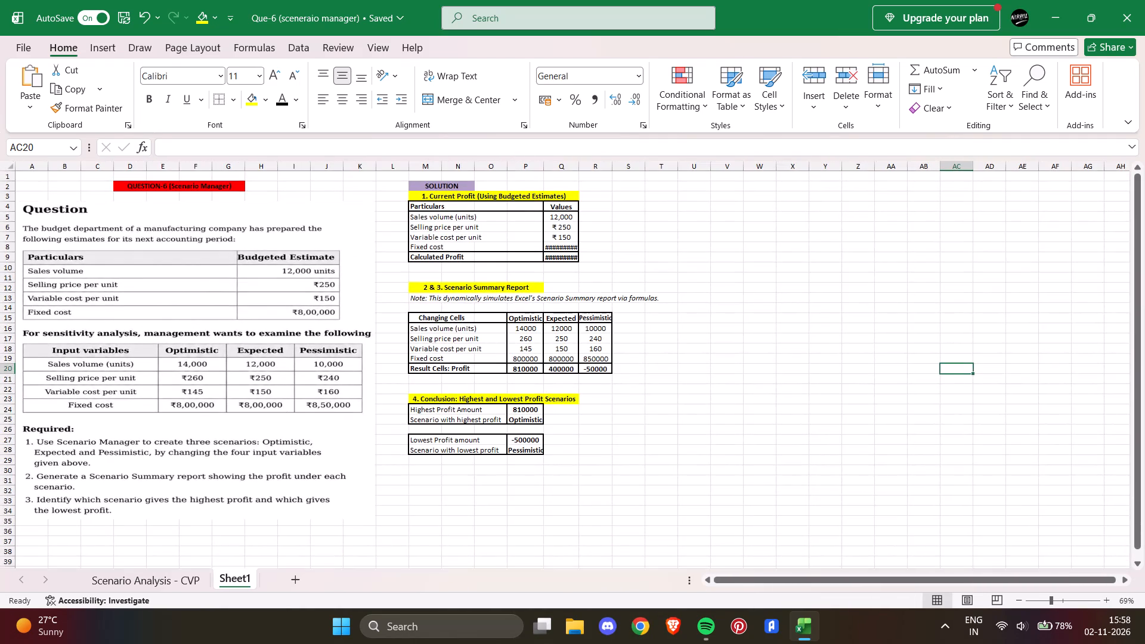
scroll(994, 401, "right", 3)
scroll(994, 401, "up", 1)
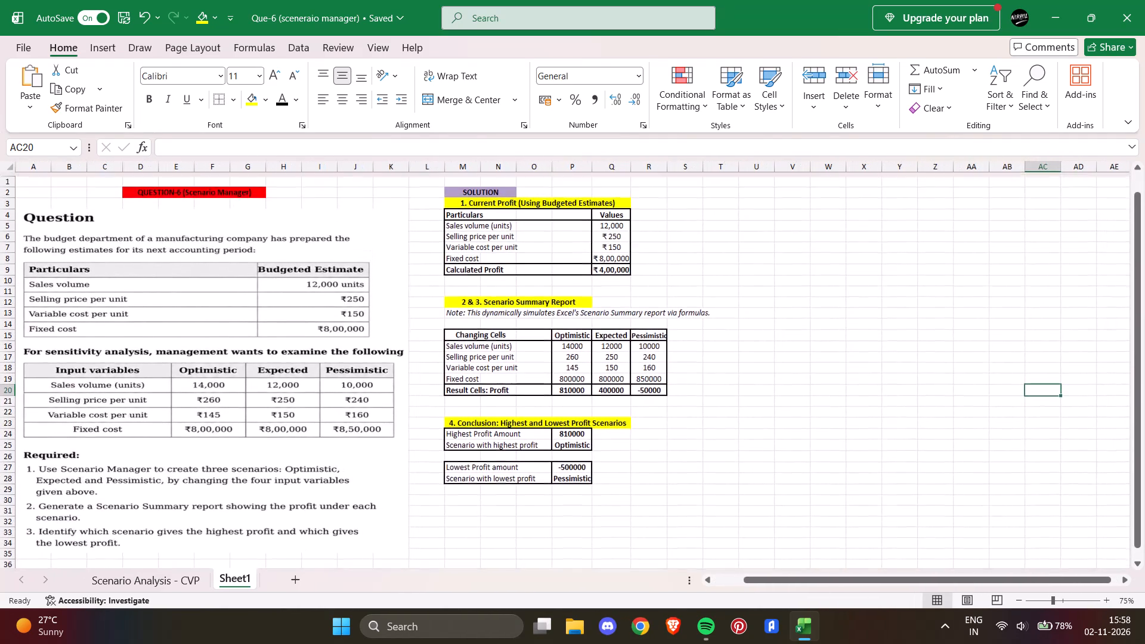
scroll(994, 401, "up", 1)
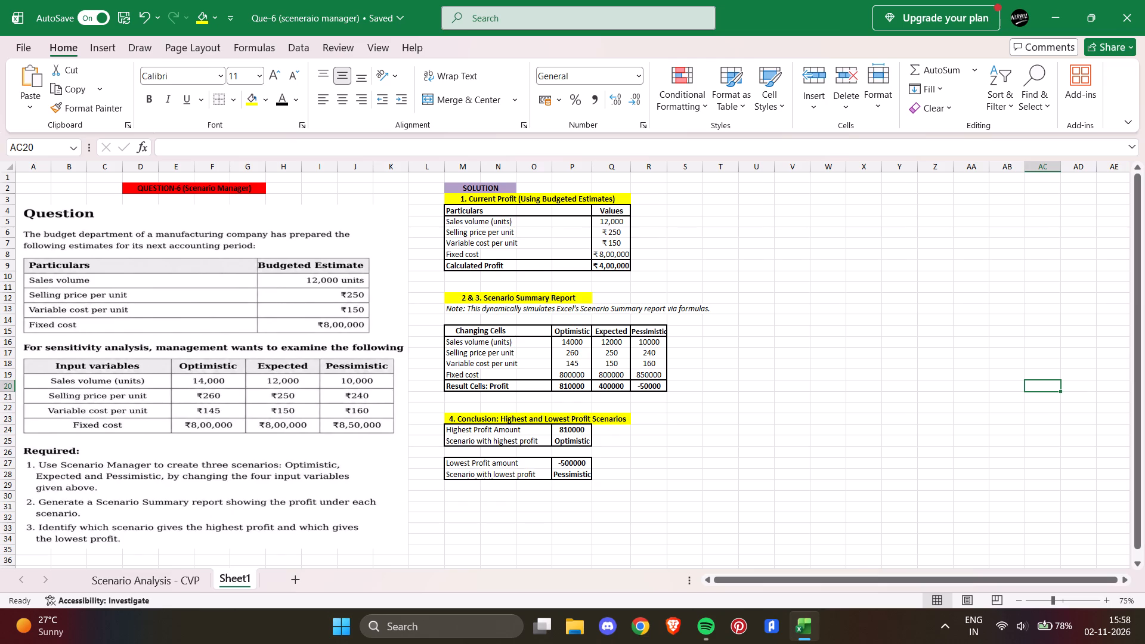
key("Print")
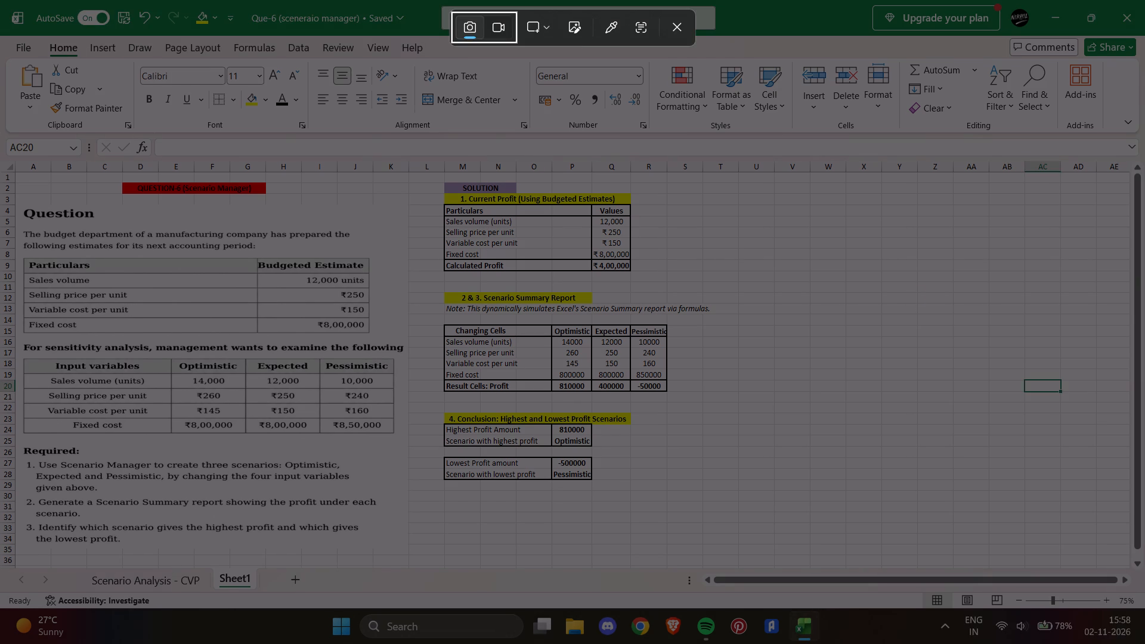
left_click_drag(15, 160, 558, 521)
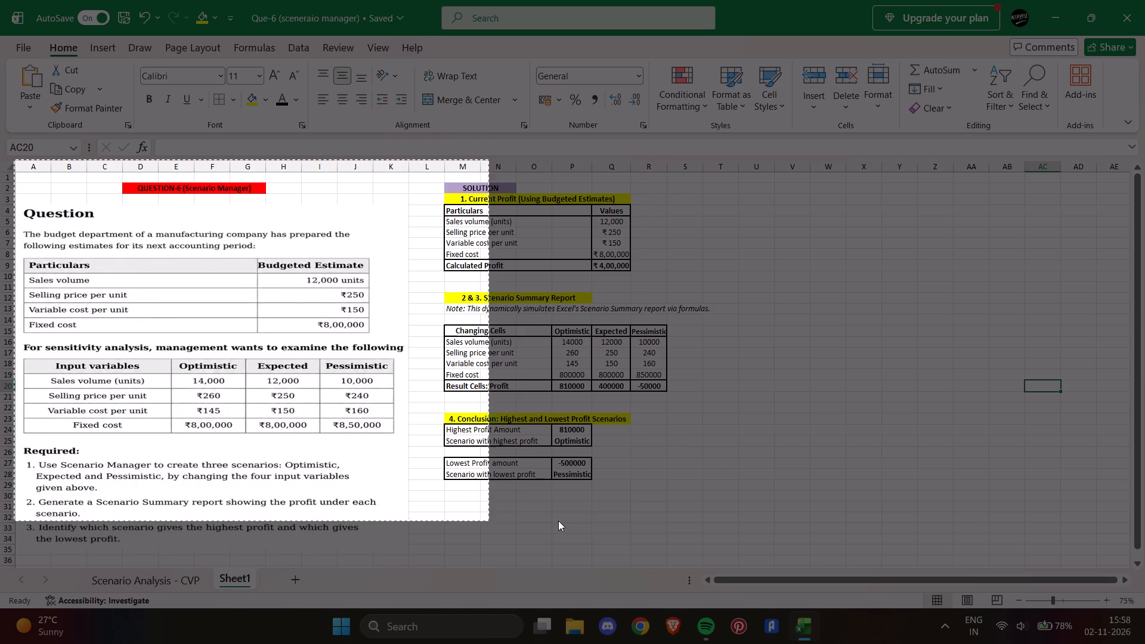
left_click_drag(558, 521, 742, 548)
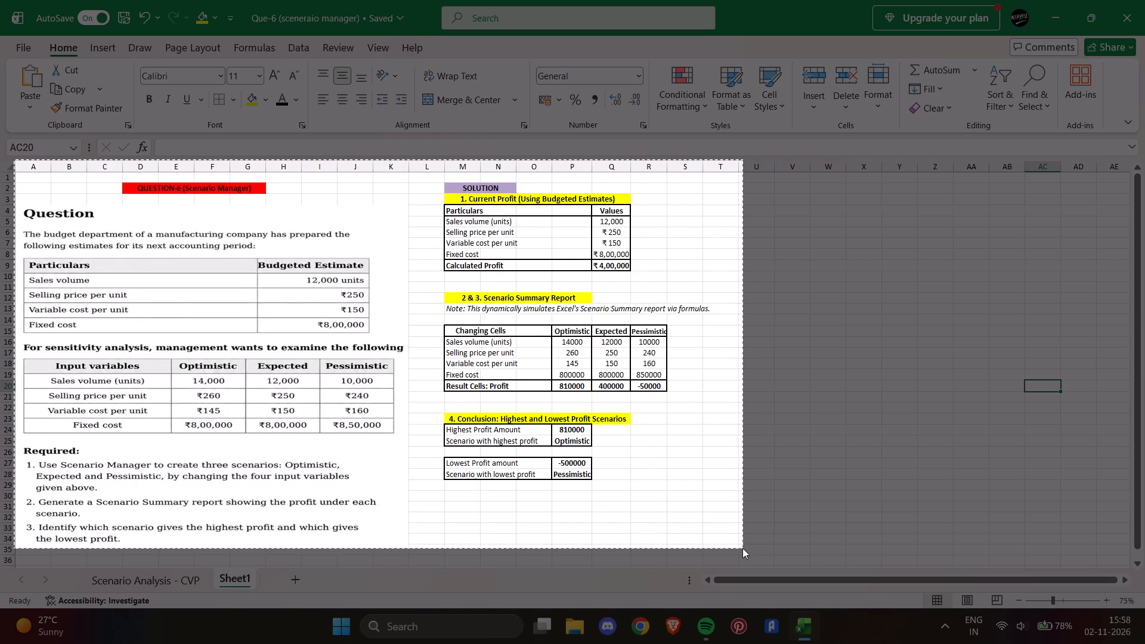
left_click_drag(742, 548, 739, 569)
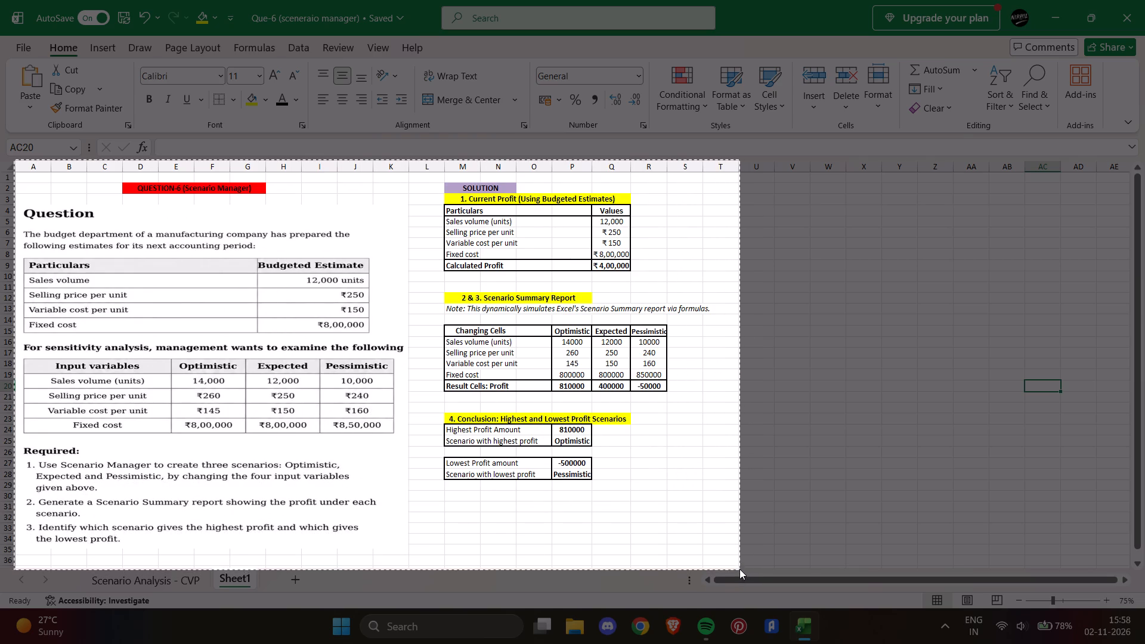
left_click_drag(739, 569, 744, 568)
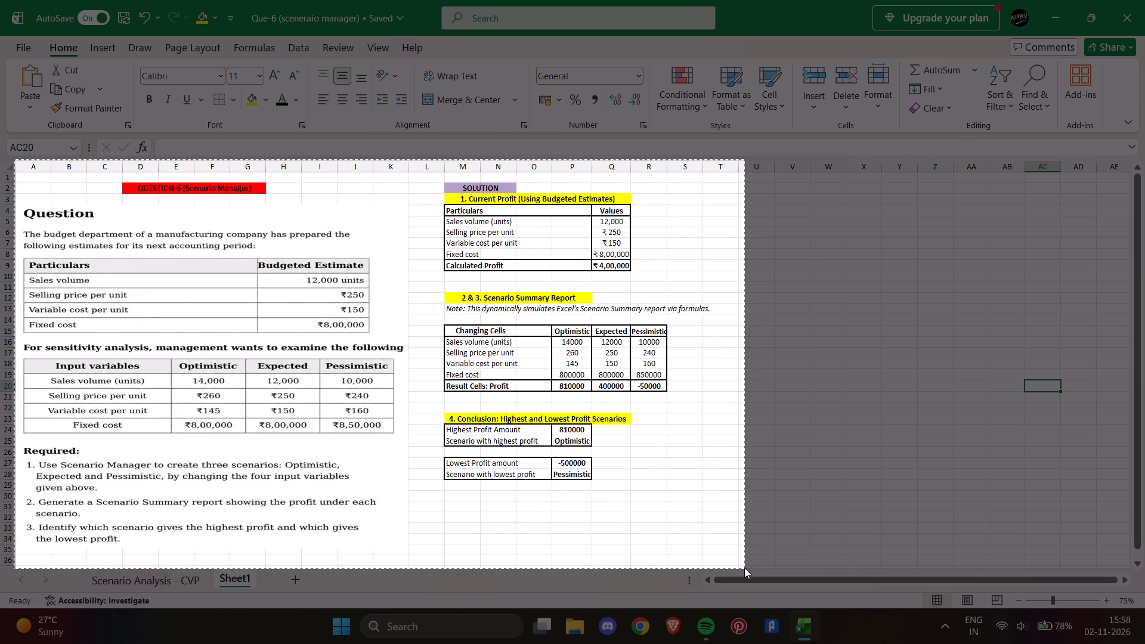
left_click_drag(744, 568, 739, 565)
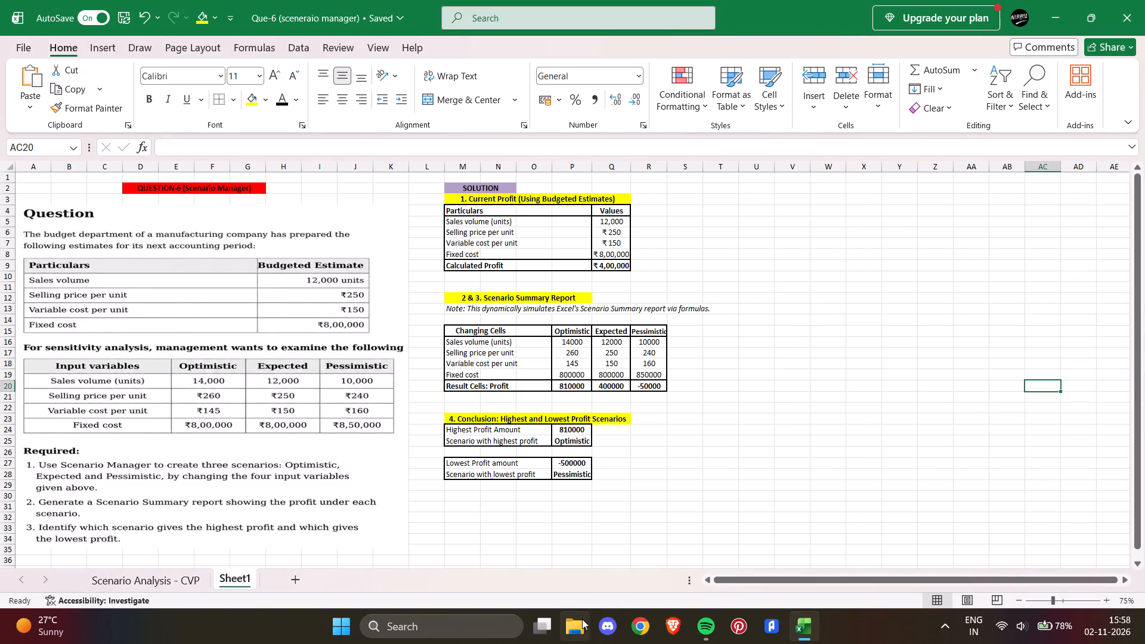
In File Explorer's Gallery, view the new screenshot full-window to check the captured question and solution, and close it.
left_click(582, 624)
left_click(60, 140)
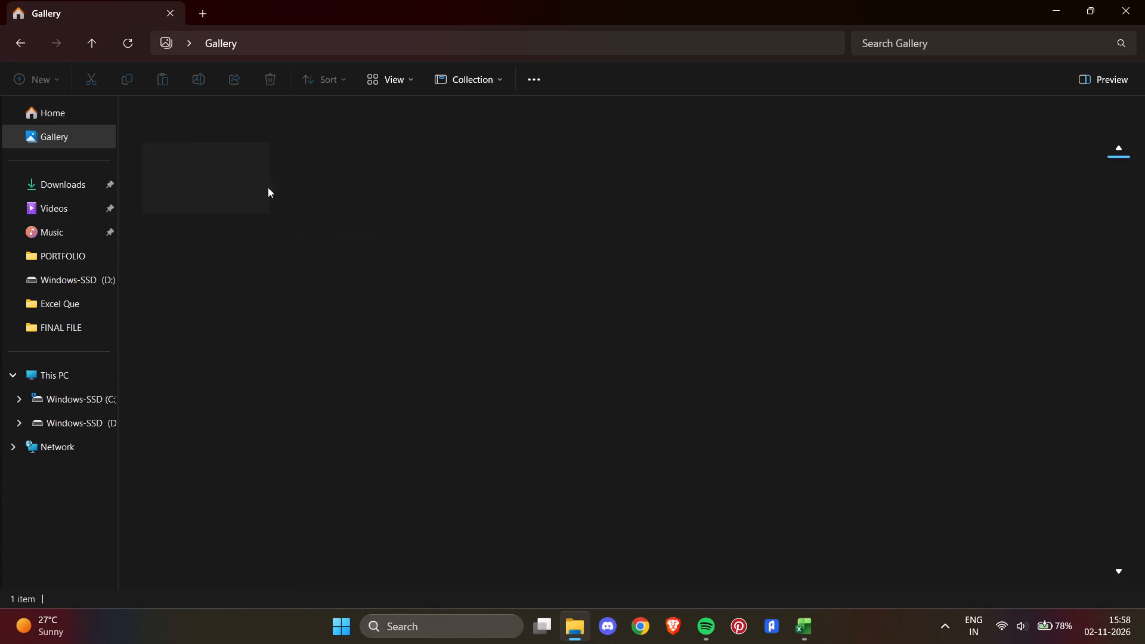
double_click(227, 172)
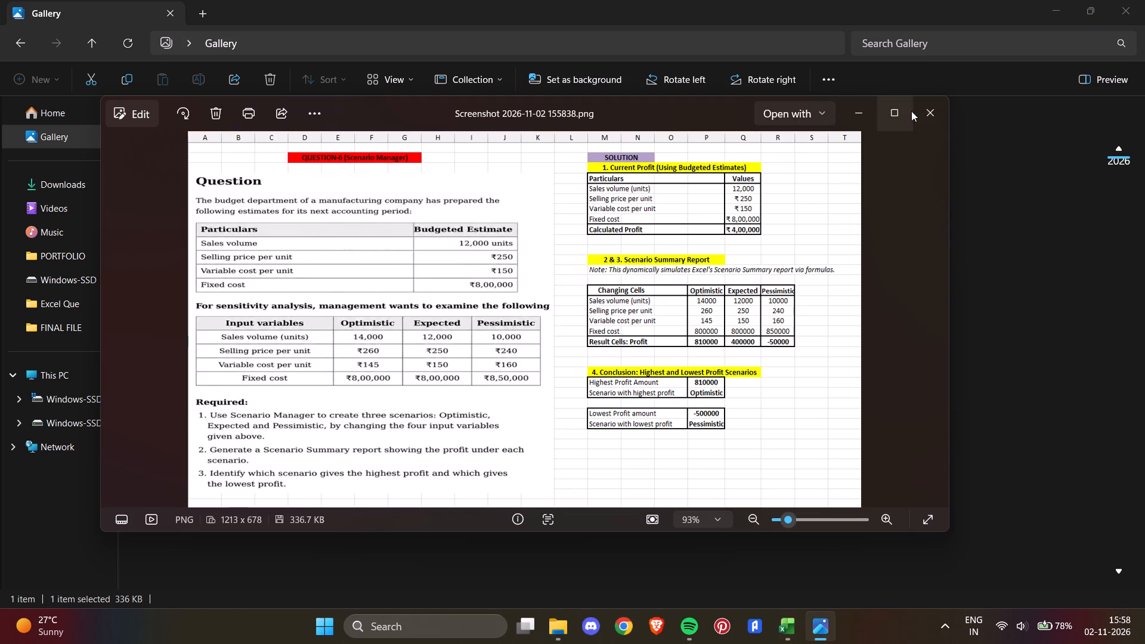
left_click(911, 111)
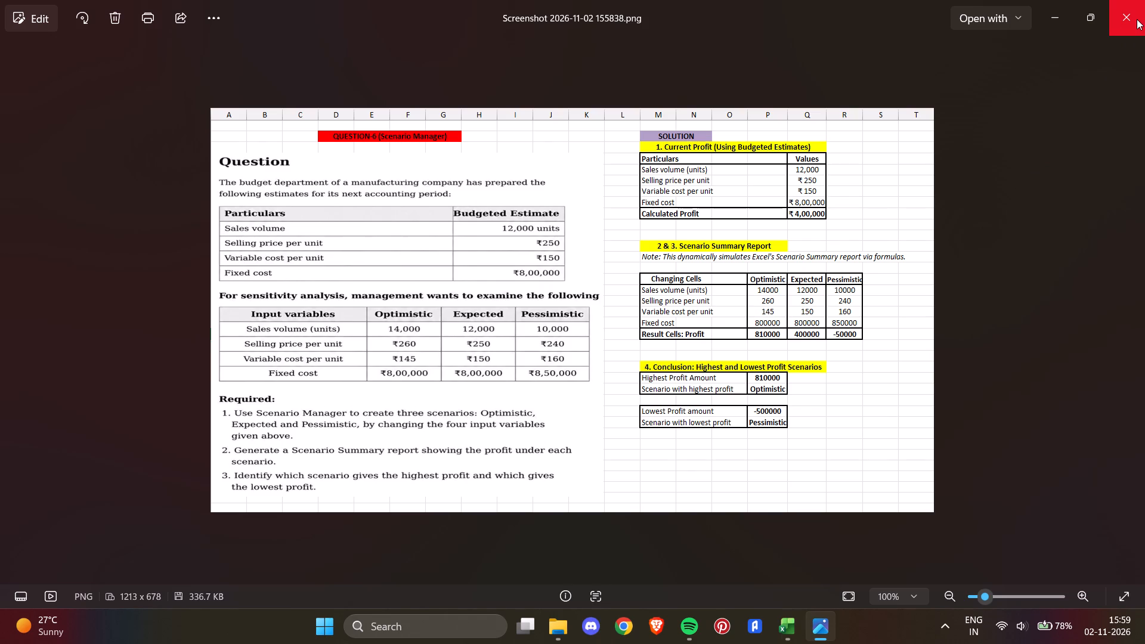
left_click(1137, 19)
left_click(1137, 19)
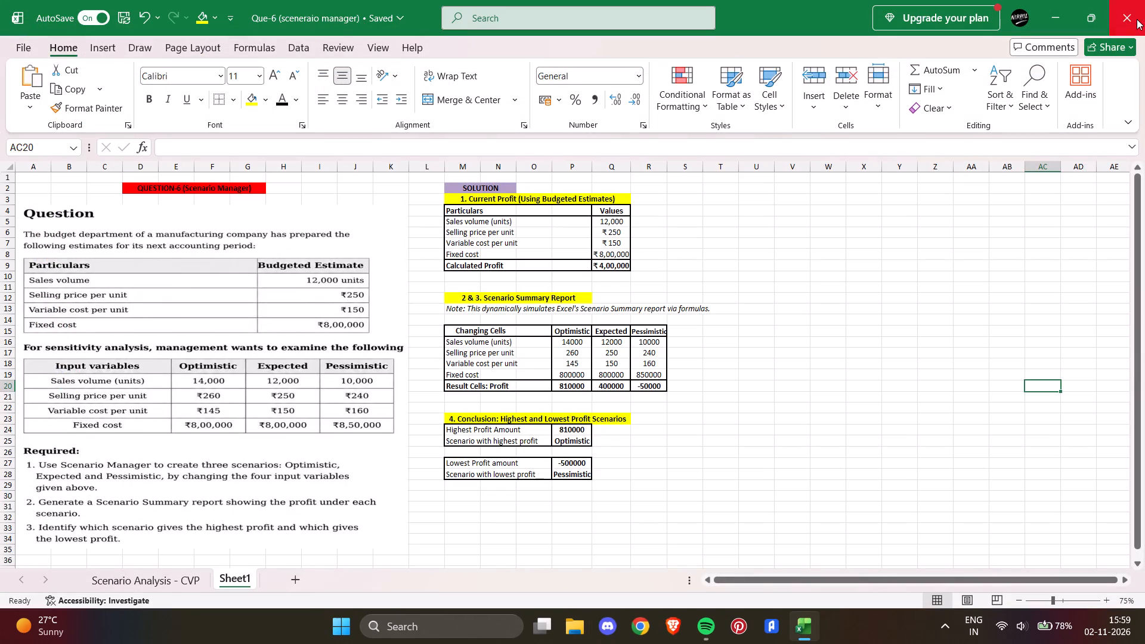
Fill the scenario result profit cells P20, Q20 and R20 and the Calculated Profit value Q9 with standard red.
left_click(575, 388)
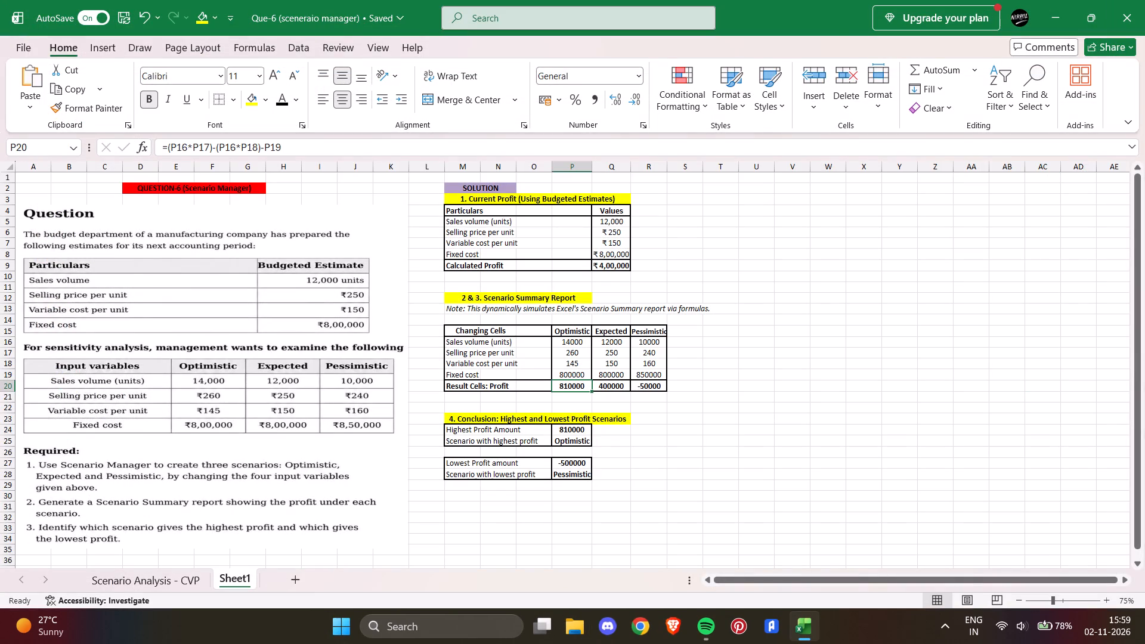
left_click(265, 104)
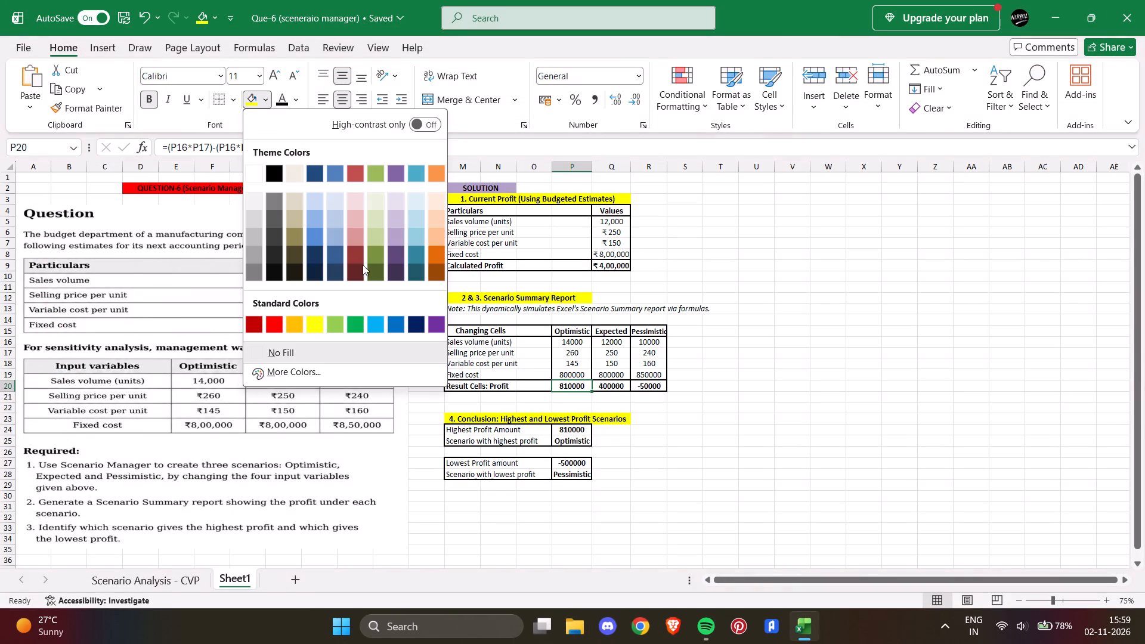
left_click(278, 324)
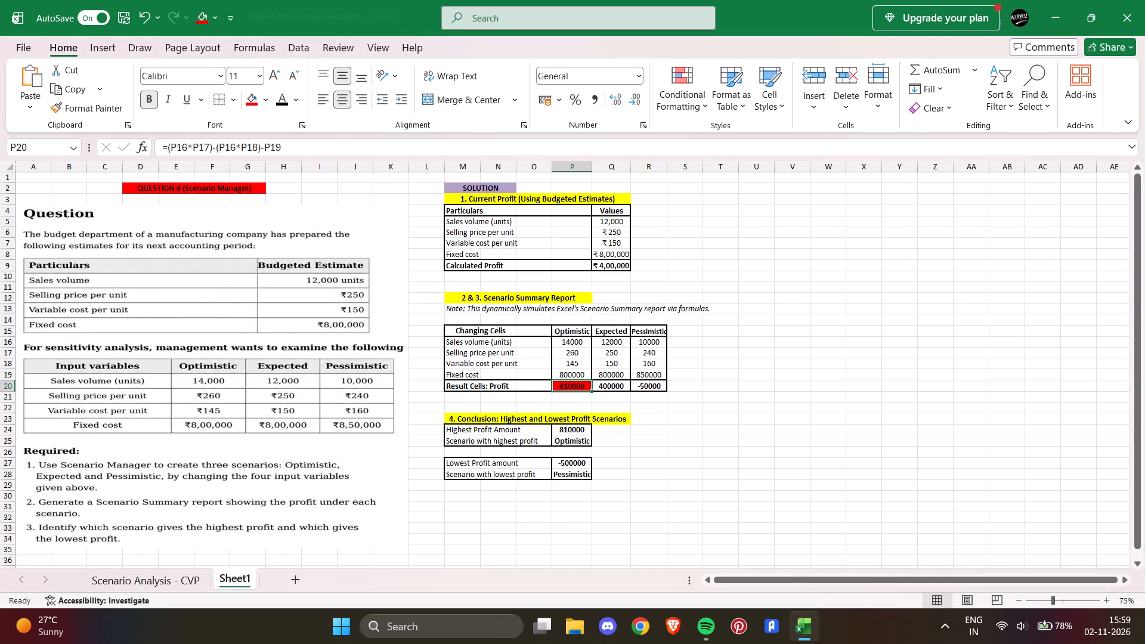
left_click(612, 387)
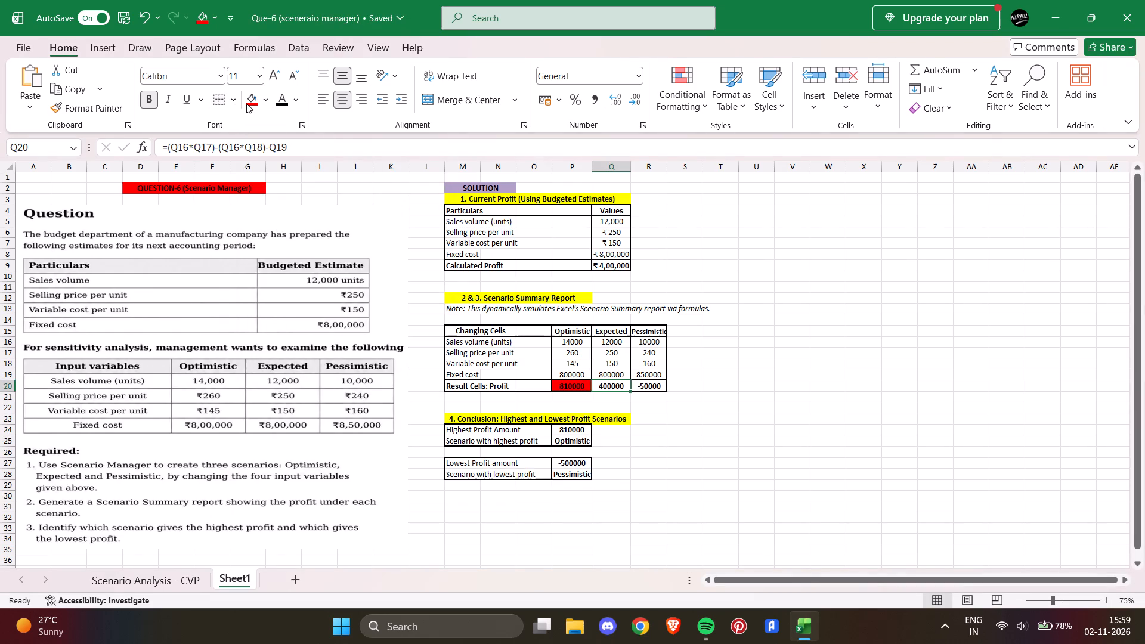
left_click(246, 101)
key("Right")
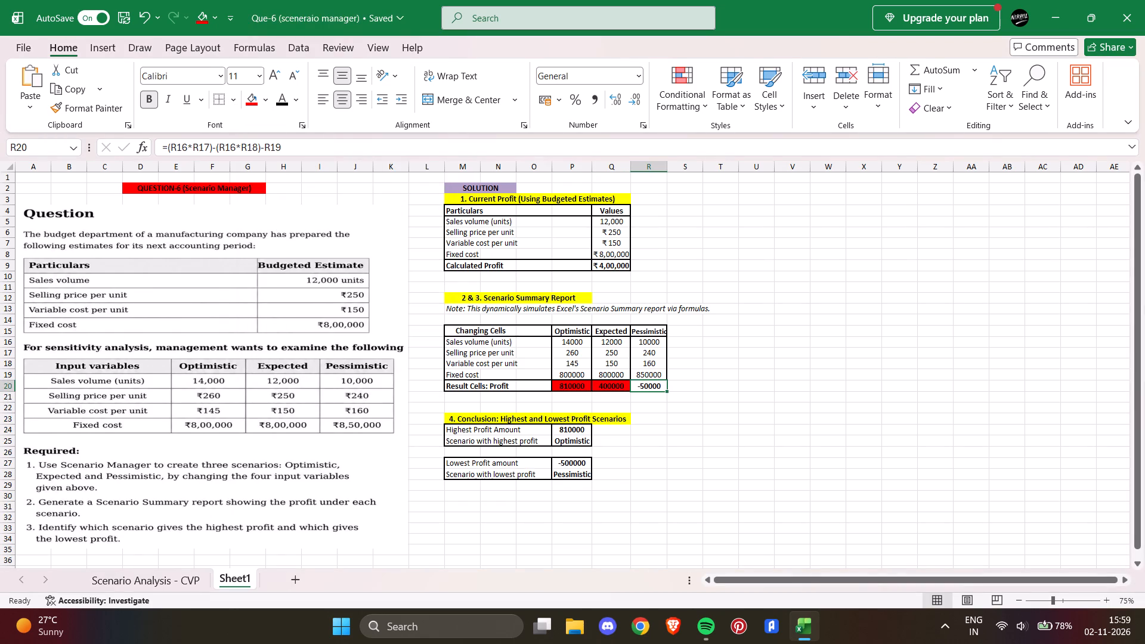
left_click(256, 99)
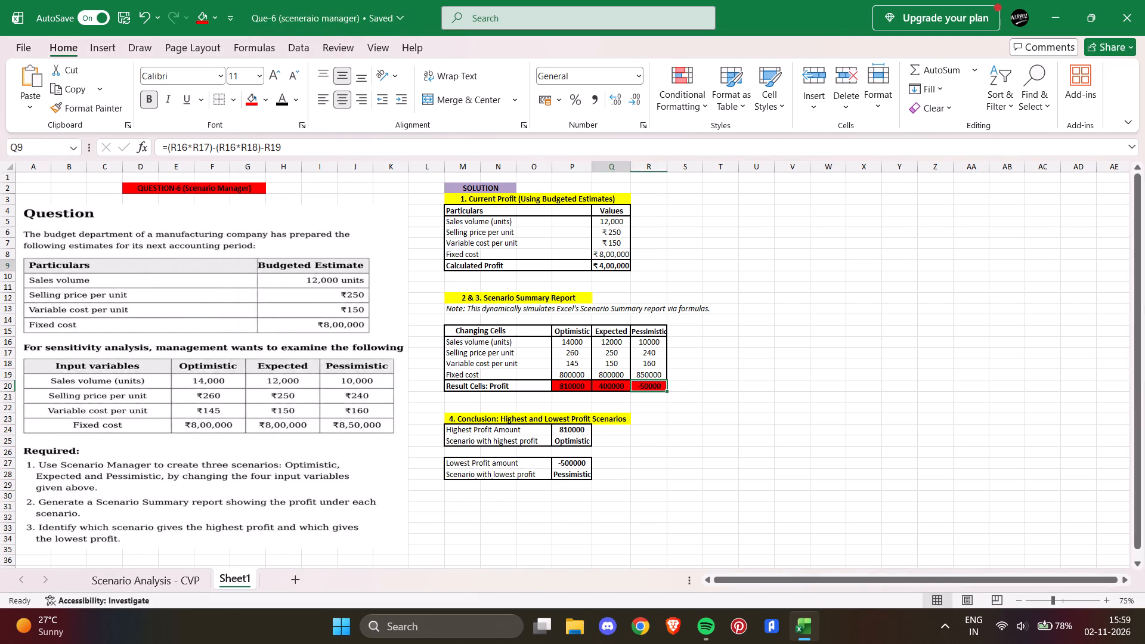
left_click(624, 265)
left_click(249, 97)
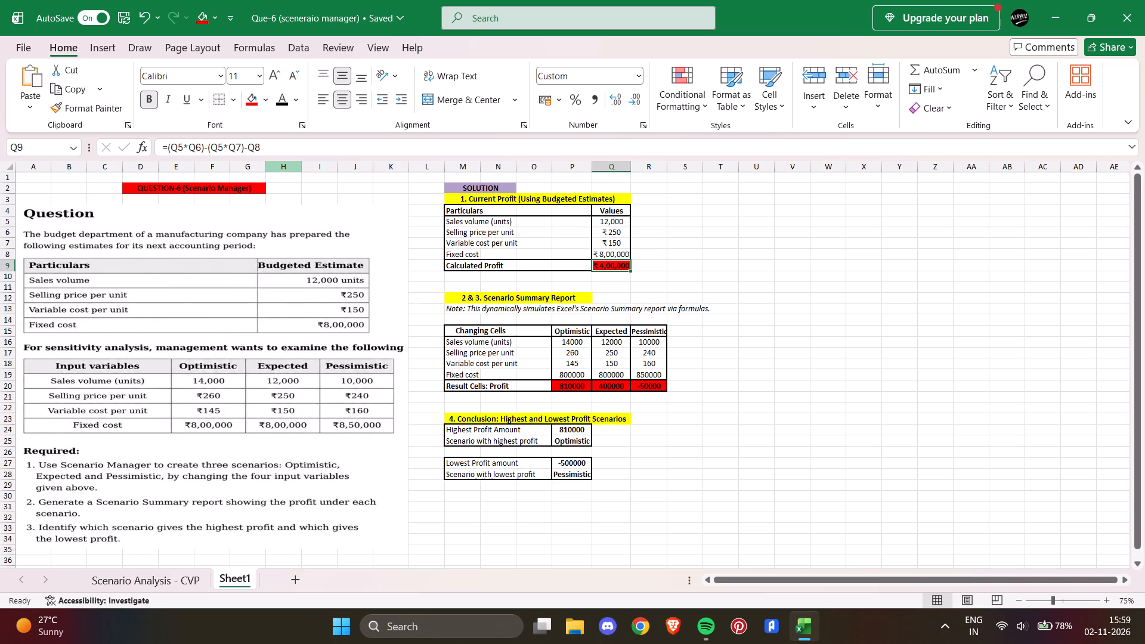
left_click(1021, 320)
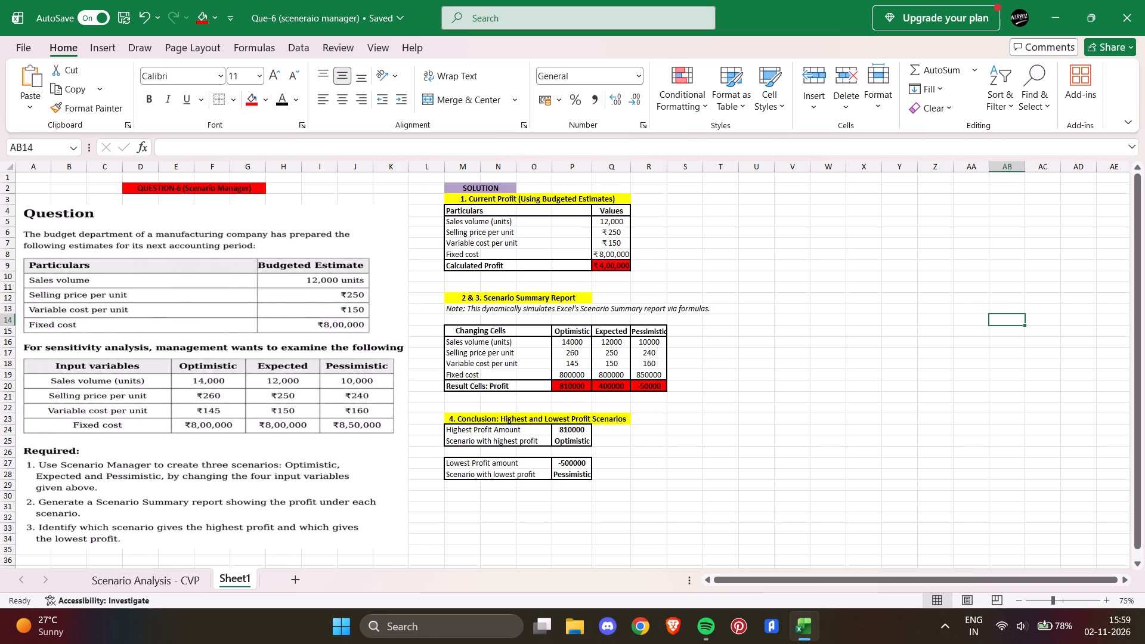
In File Explorer's FINAL FILE folder, review the saved solution images from QUE-1 through QUE-5 for their formatting.
left_click(580, 623)
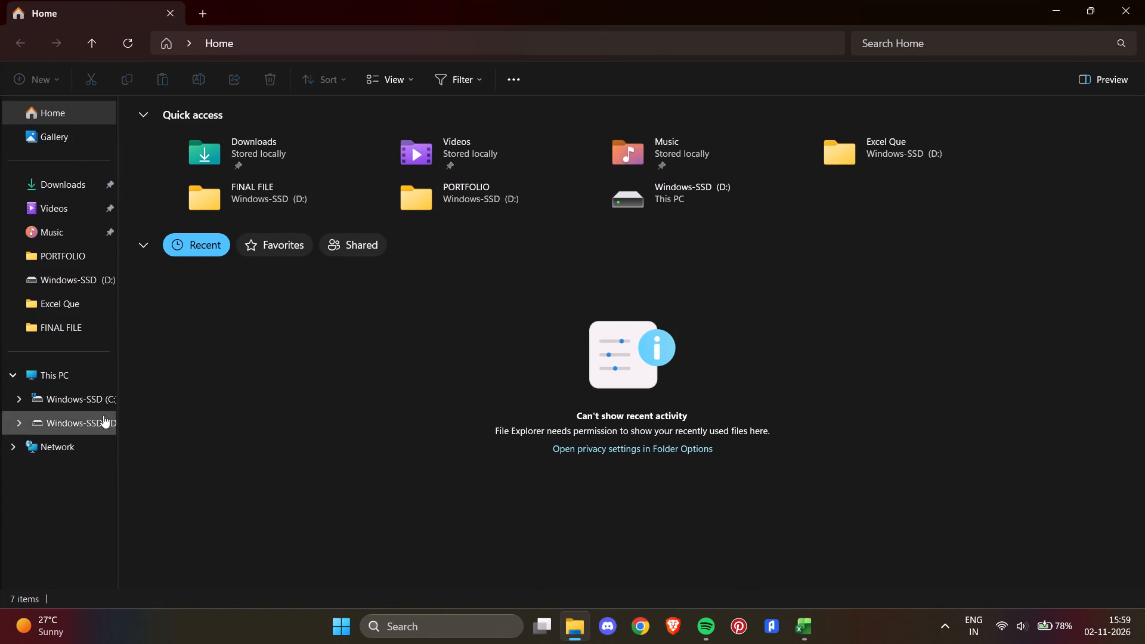
left_click(38, 326)
double_click(244, 160)
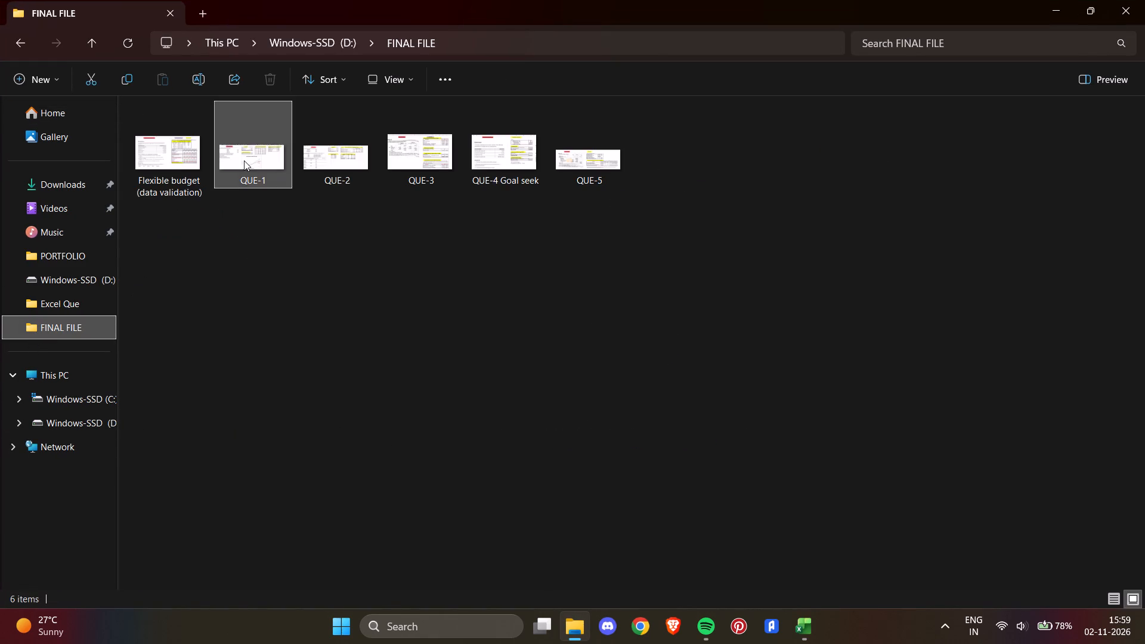
key("Right")
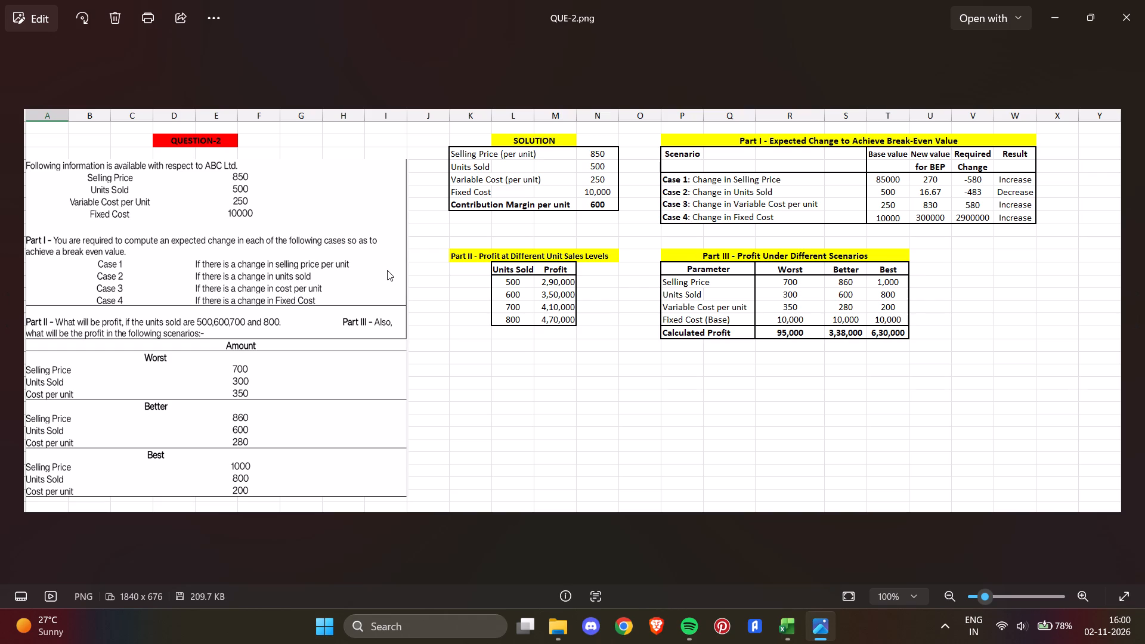
key("Right")
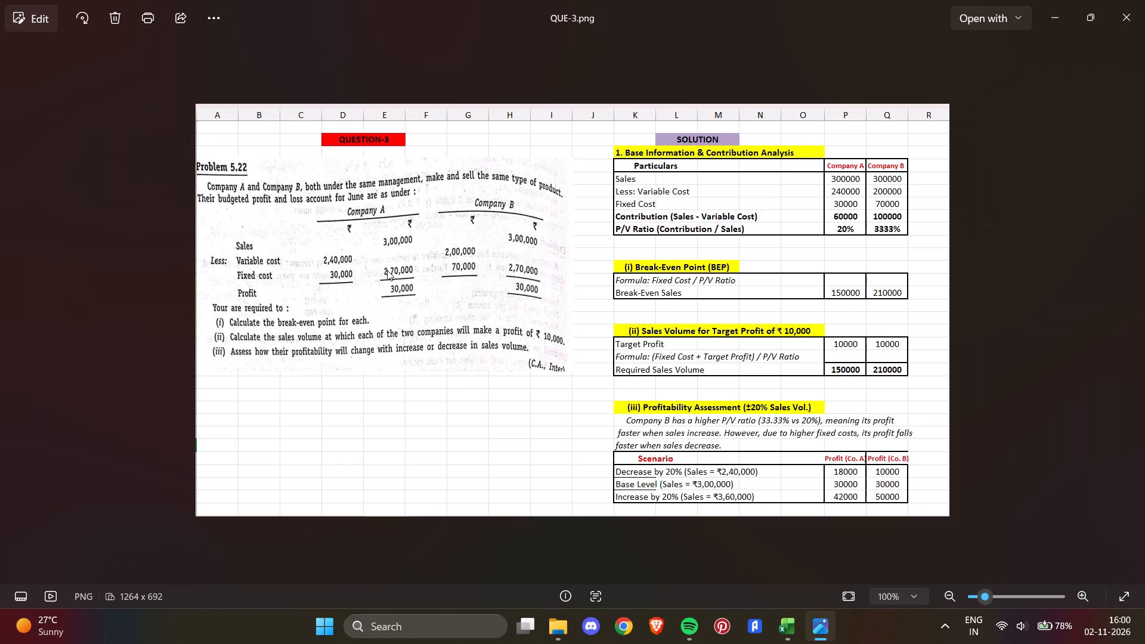
key("Right")
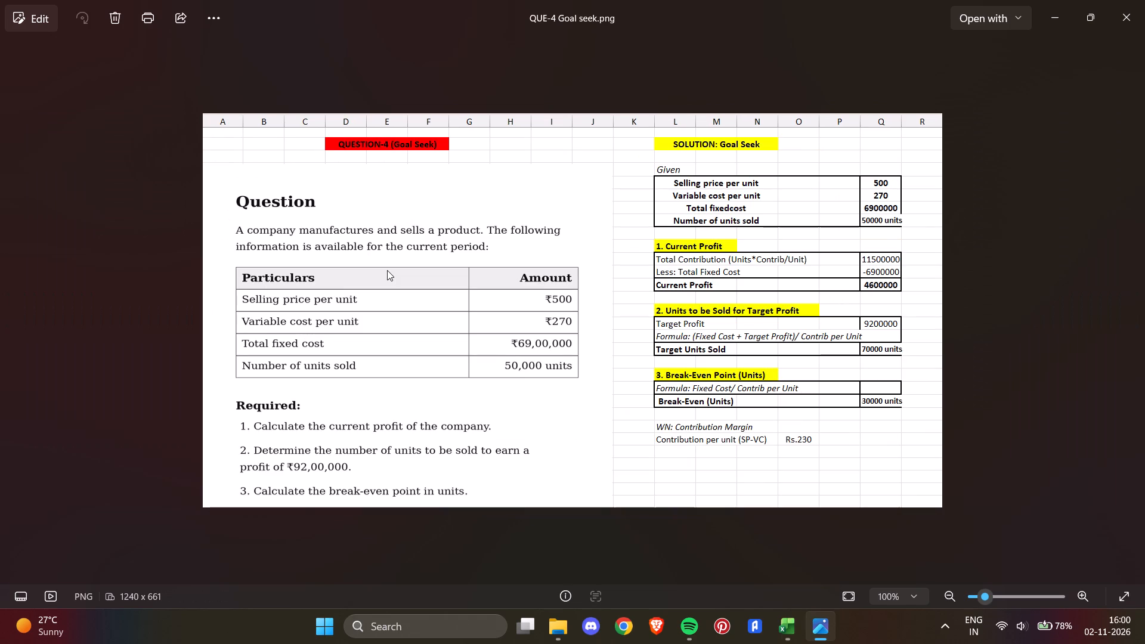
key("Right")
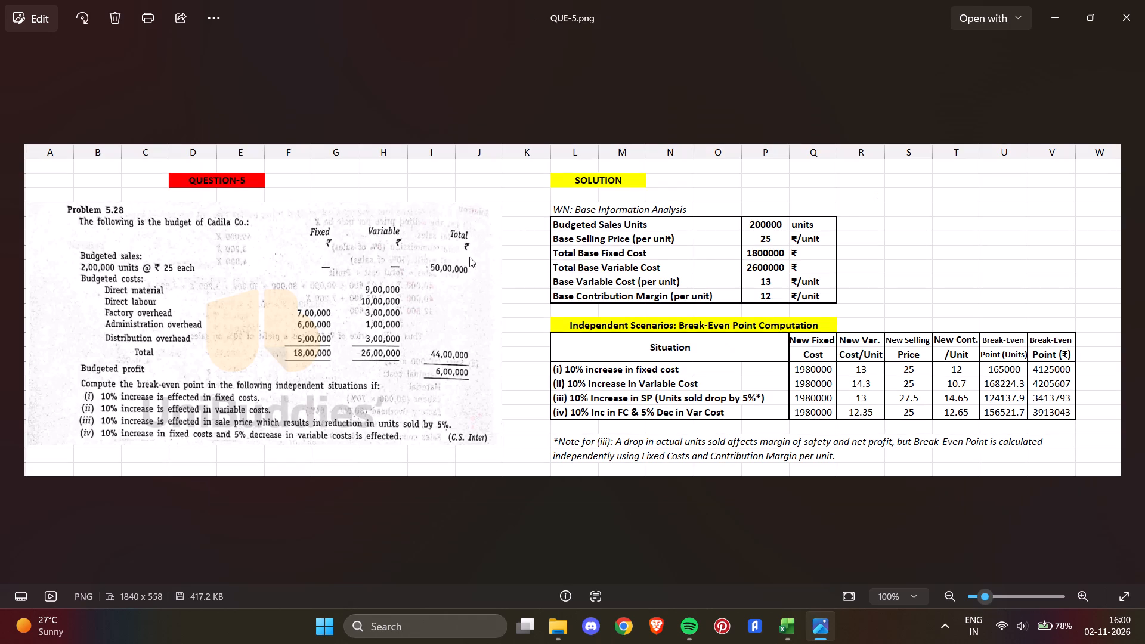
key("Right")
left_click(1140, 7)
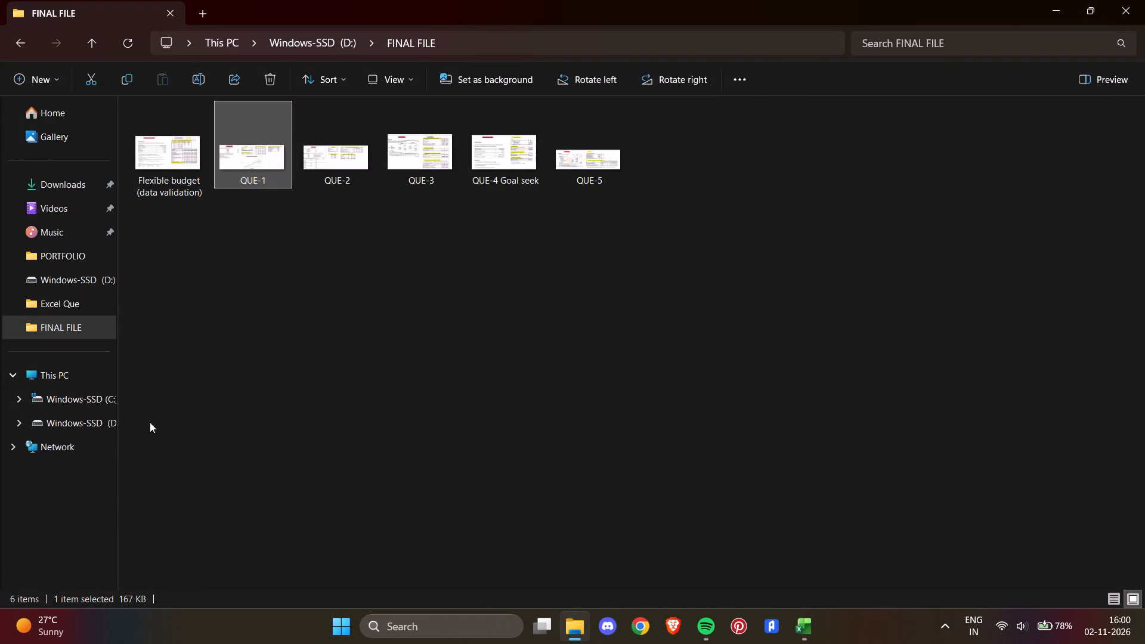
Move the new sheet screenshot from the Gallery into the FINAL FILE folder on drive D:.
left_click(71, 425)
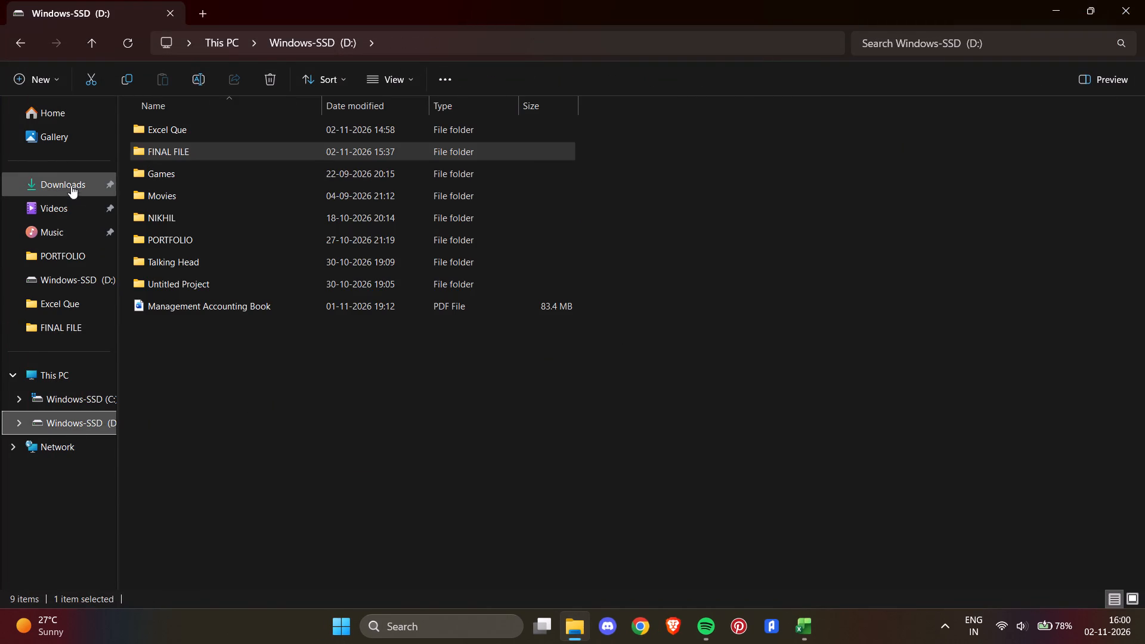
left_click(58, 135)
right_click(221, 168)
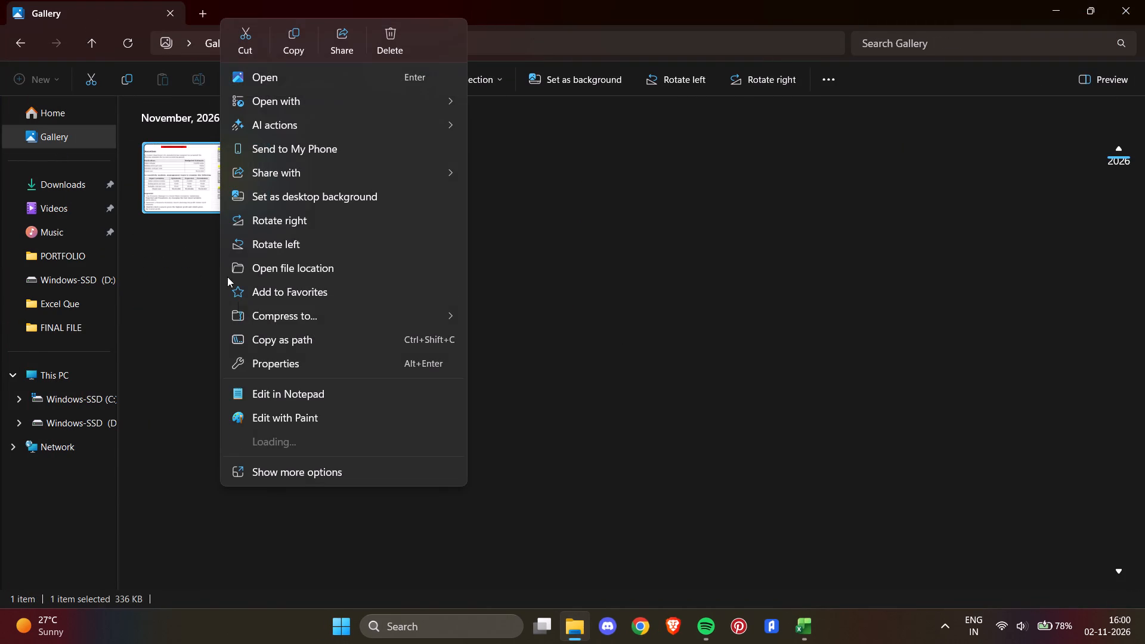
left_click(255, 42)
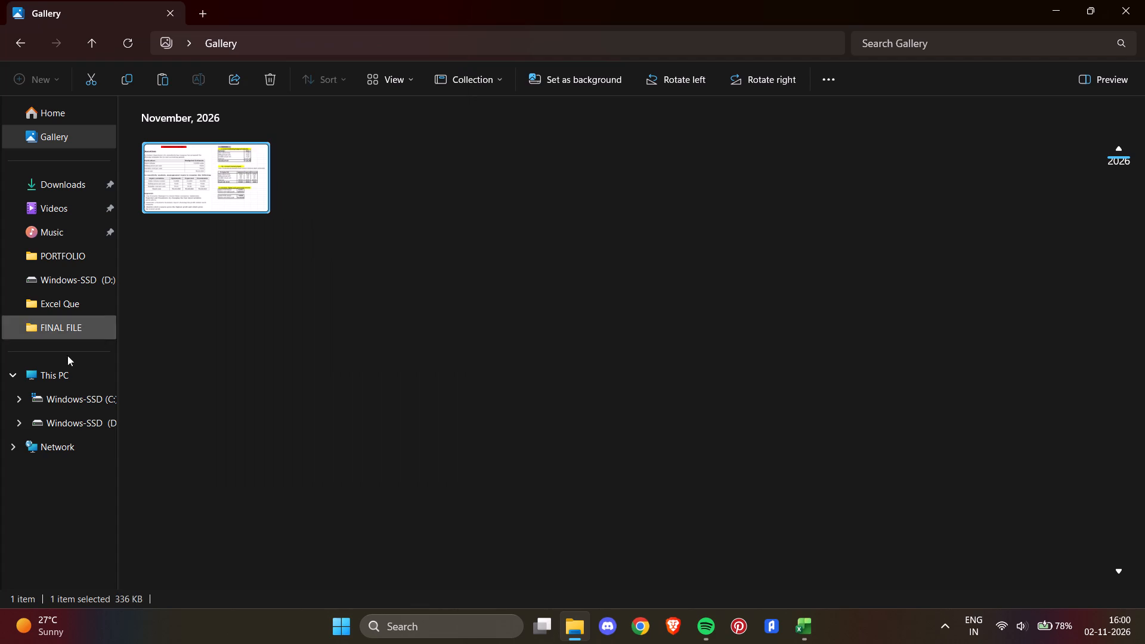
left_click(55, 417)
double_click(81, 325)
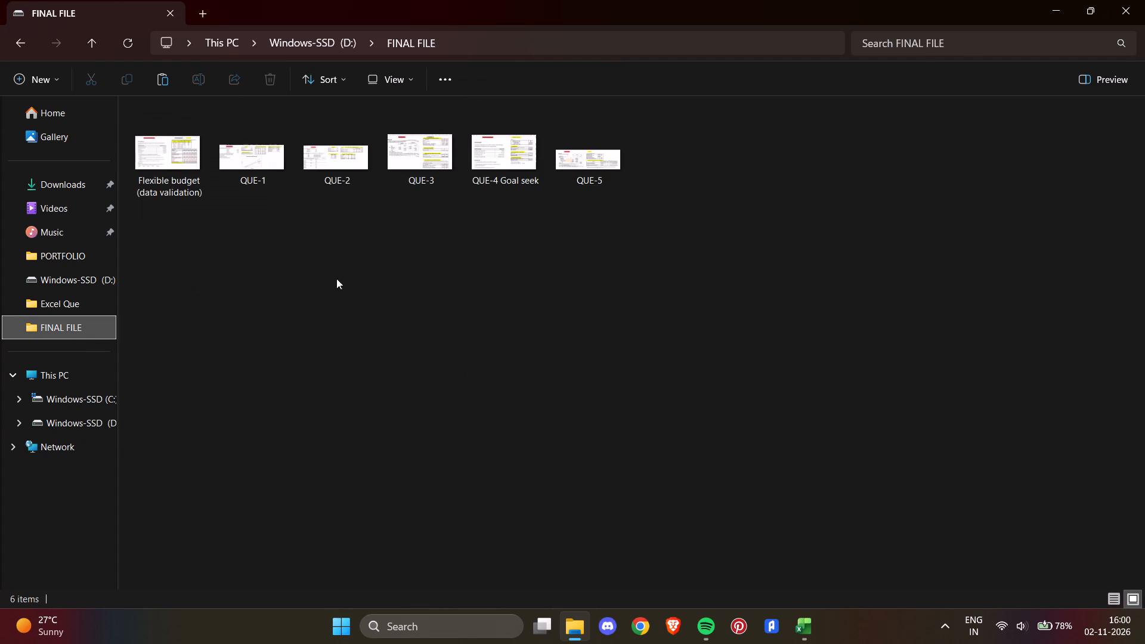
key("ctrl+v")
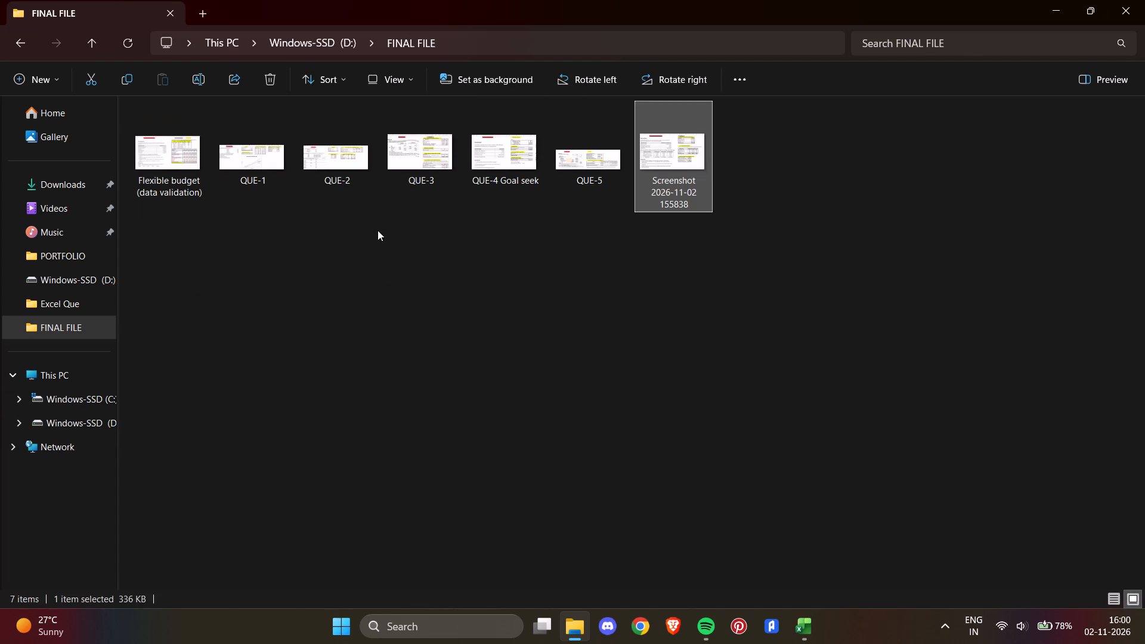
Rename the moved screenshot in the FINAL FILE folder as QUE-6.
key("F2")
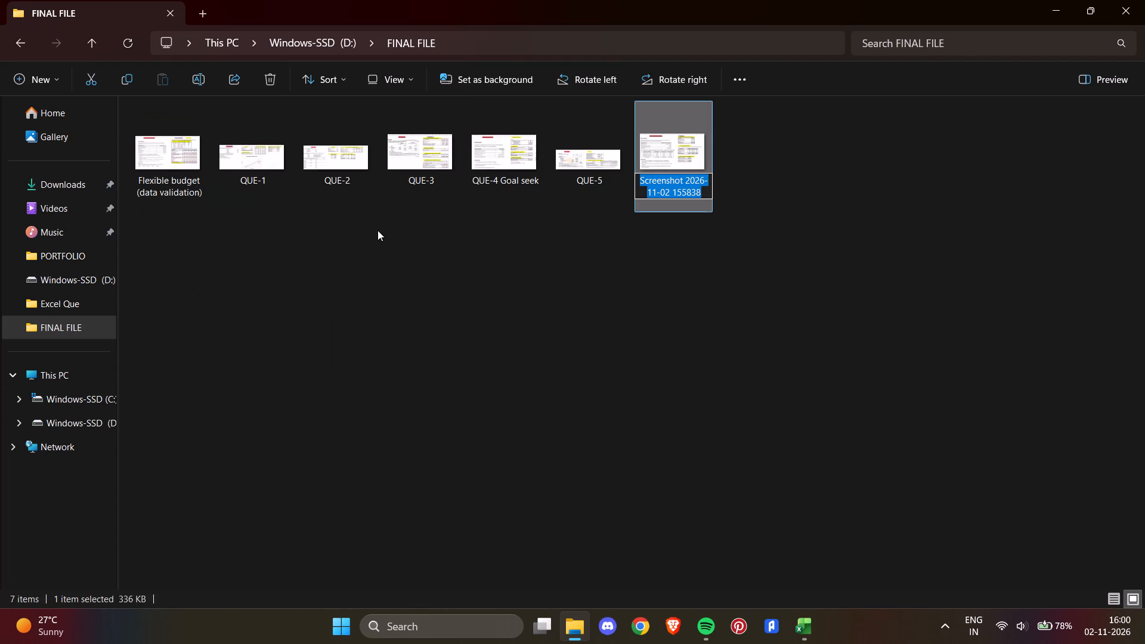
key("BackSpace")
type("QUE")
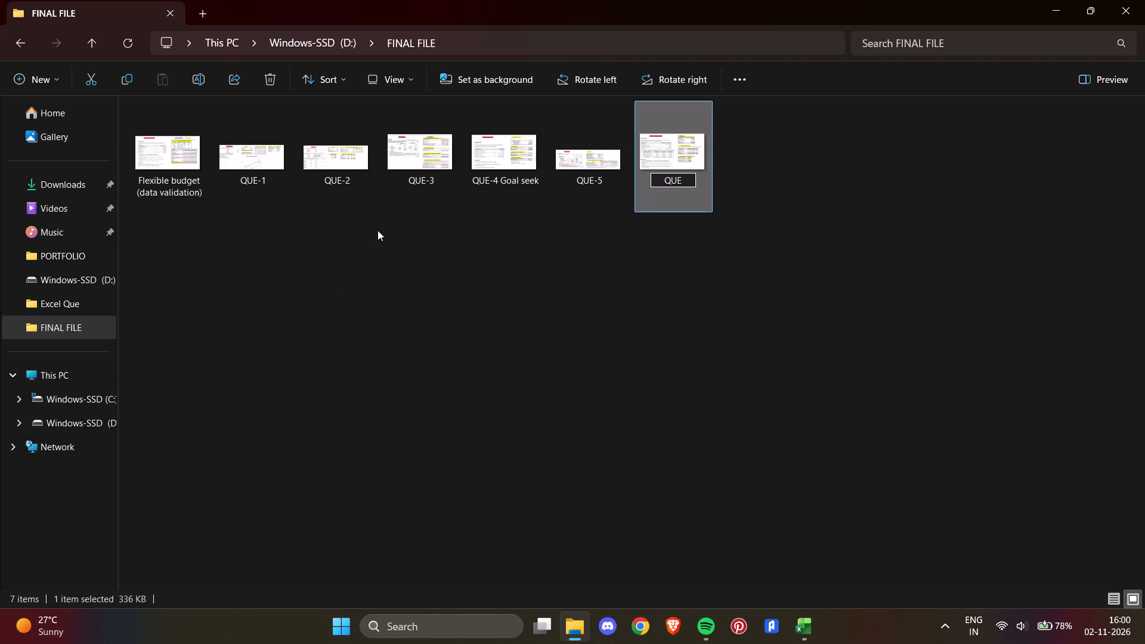
type("-6")
key("Return")
left_click(478, 328)
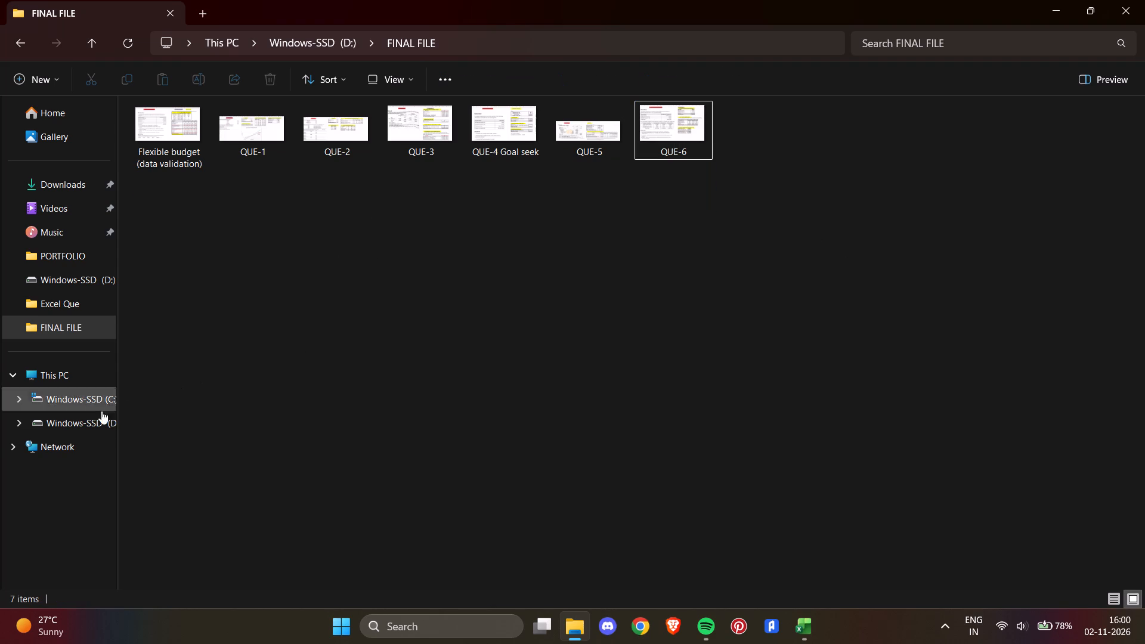
View the QUE-7 question picture from the Excel Que folder to read the problem, and close it.
left_click(59, 312)
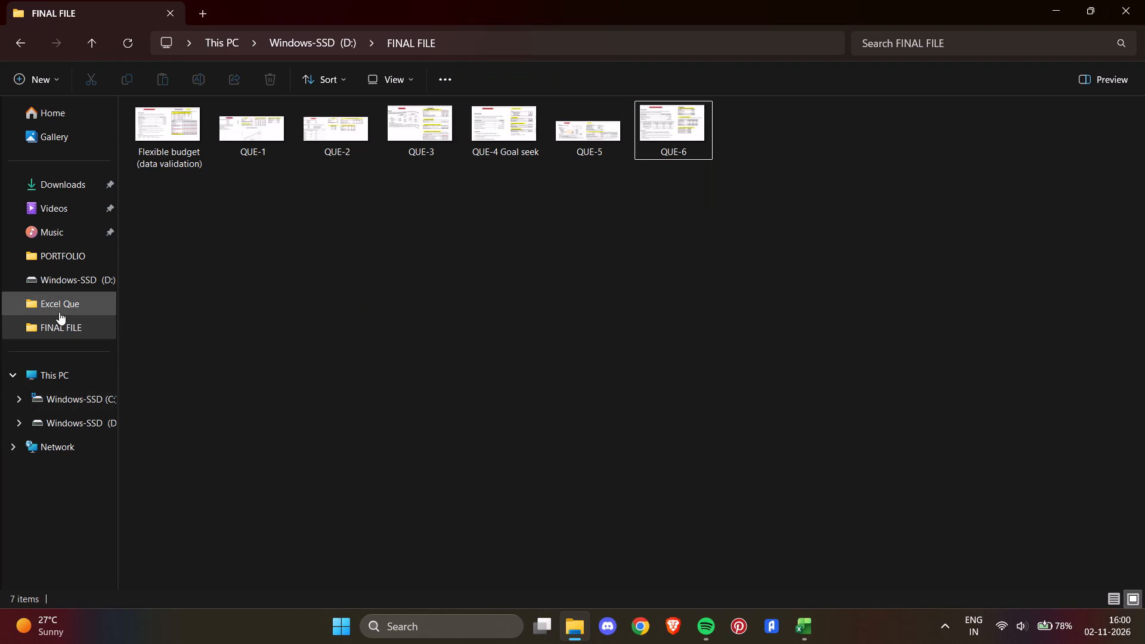
double_click(481, 169)
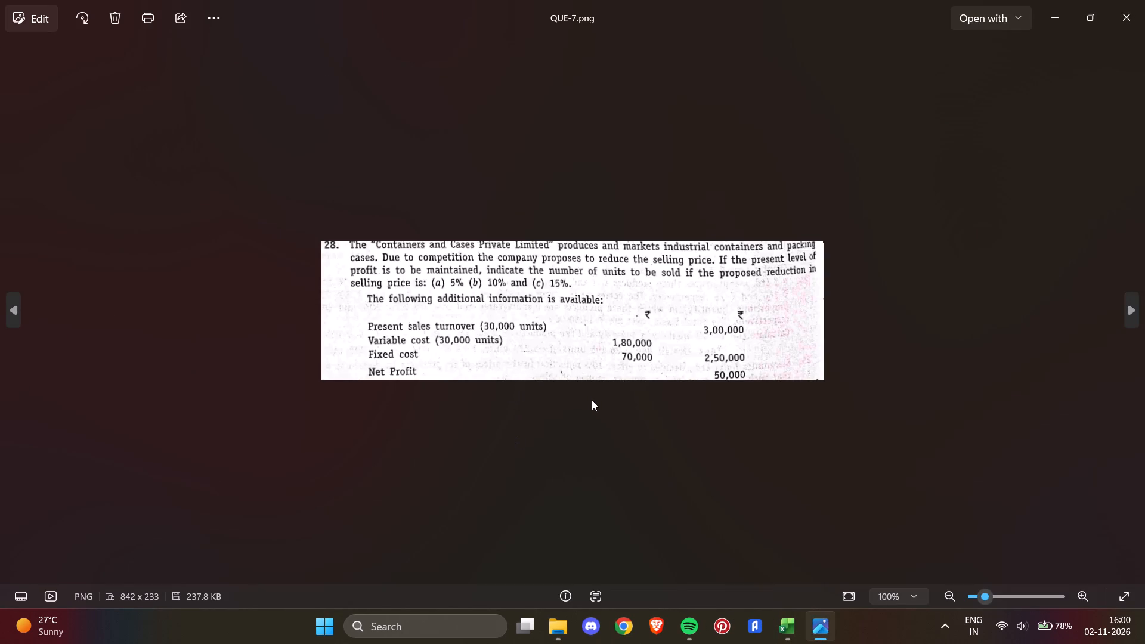
left_click(1134, 5)
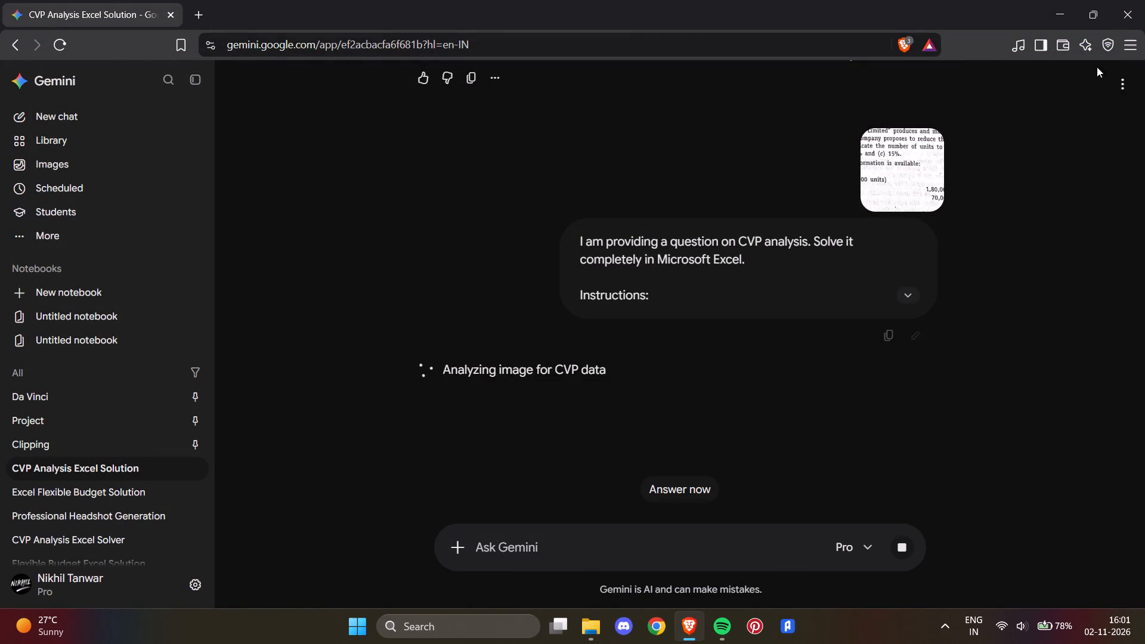
left_click(1059, 12)
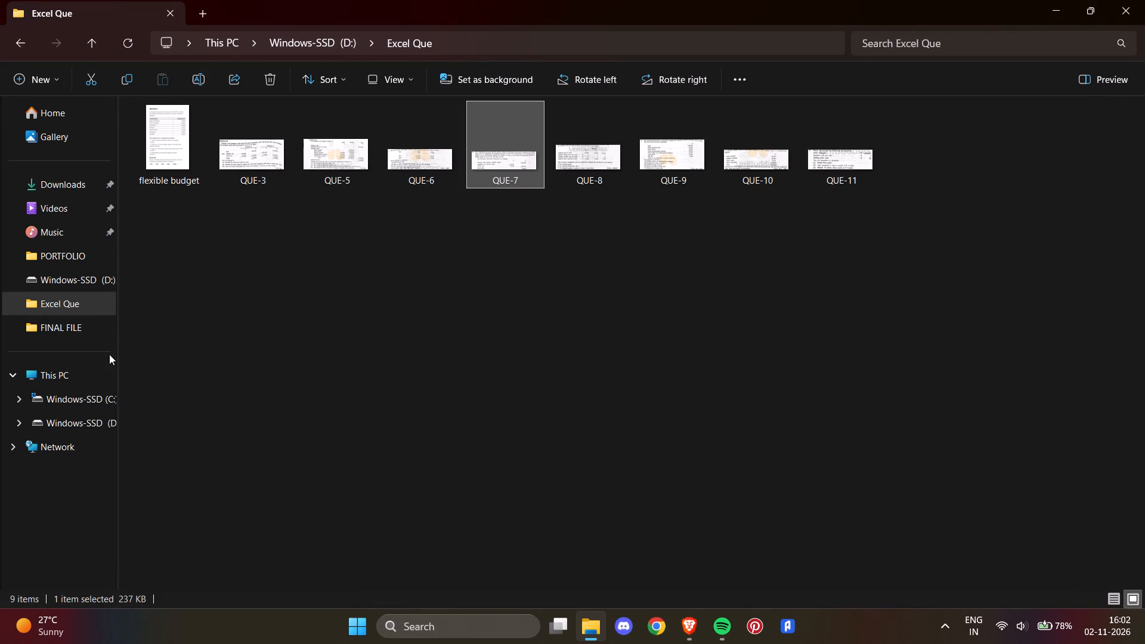
left_click(1144, 0)
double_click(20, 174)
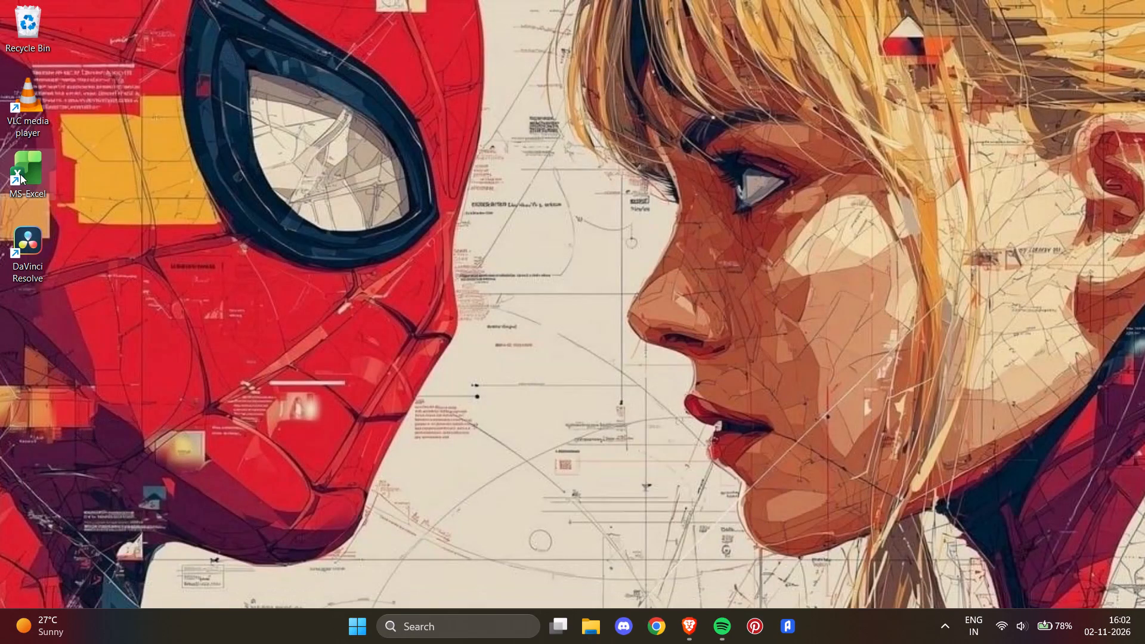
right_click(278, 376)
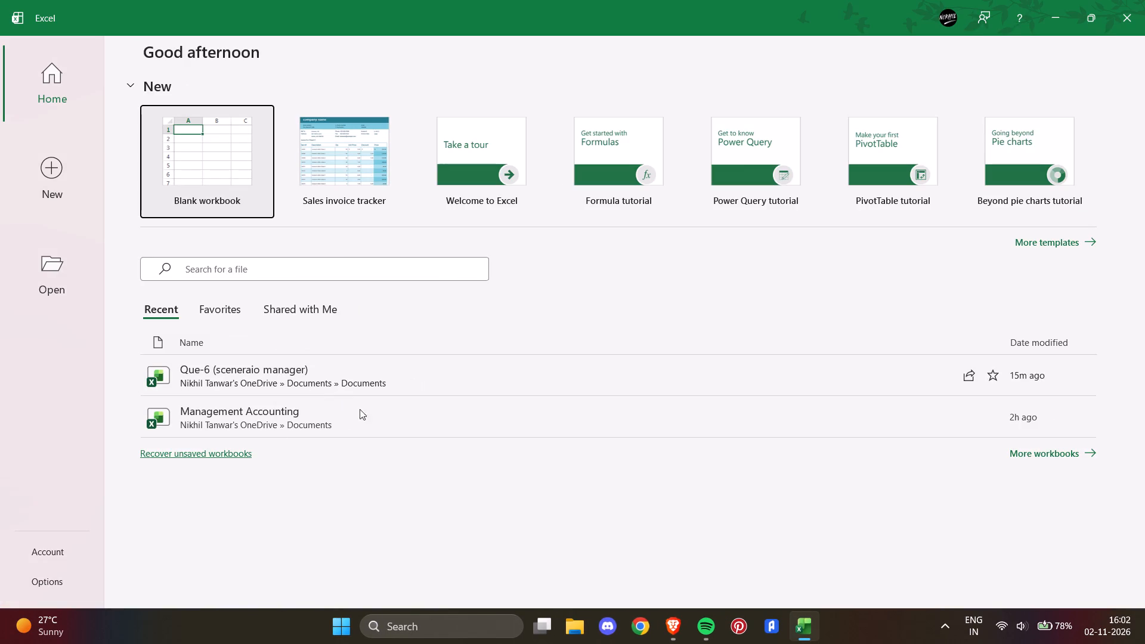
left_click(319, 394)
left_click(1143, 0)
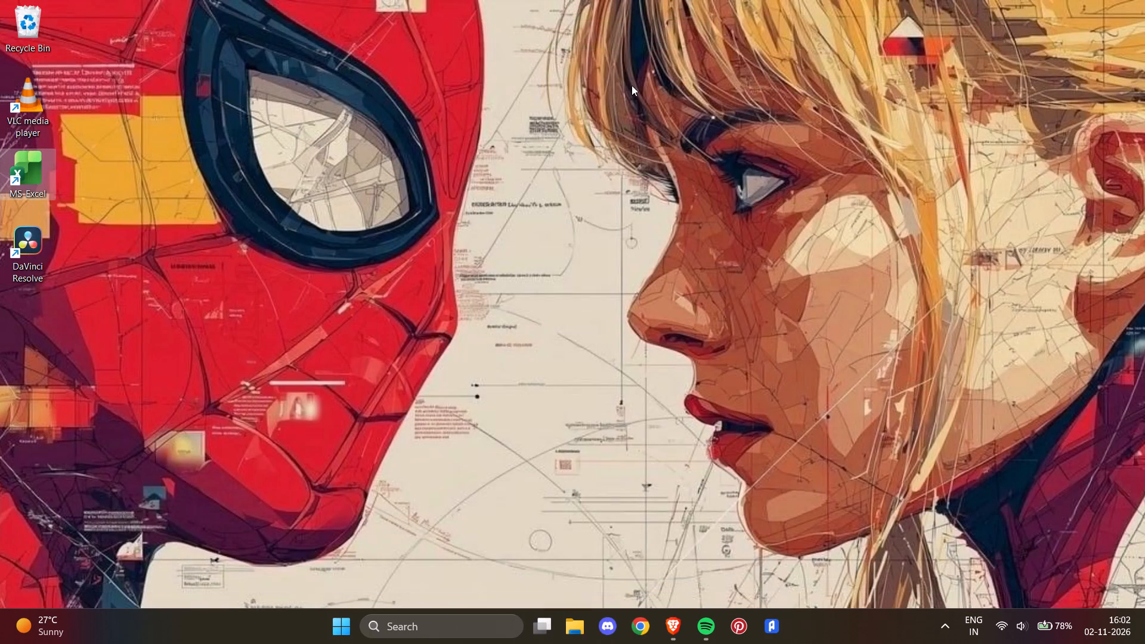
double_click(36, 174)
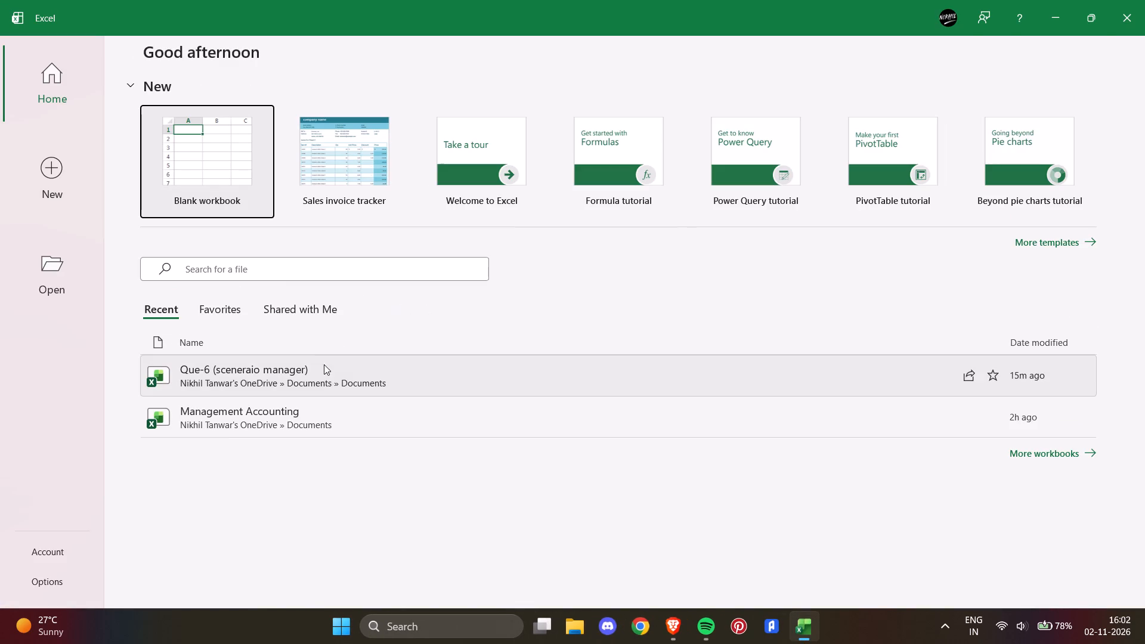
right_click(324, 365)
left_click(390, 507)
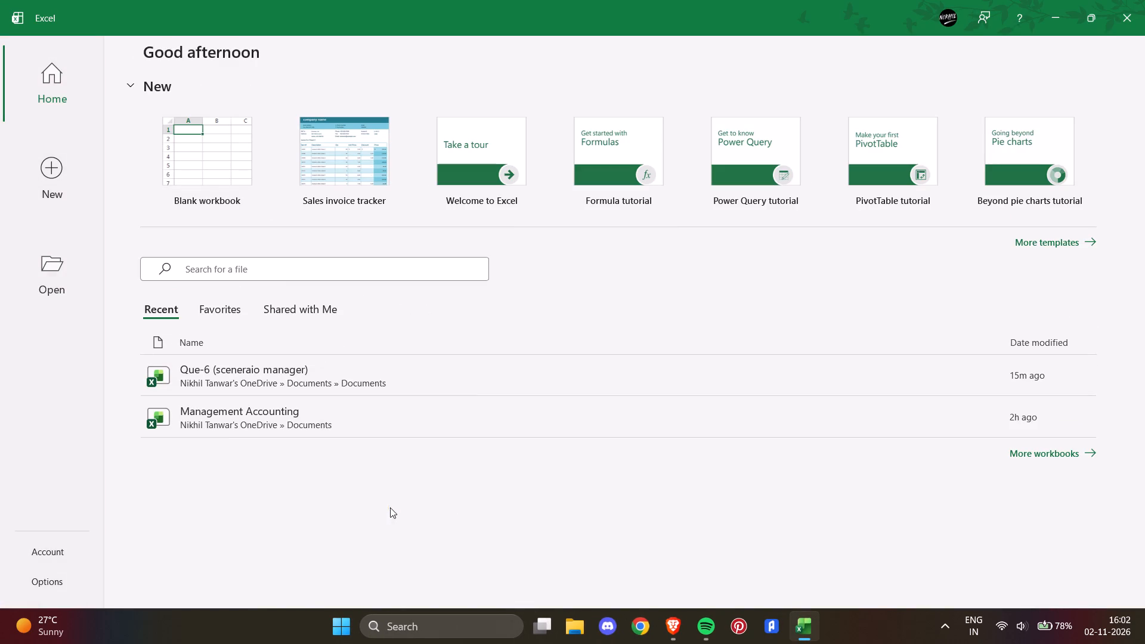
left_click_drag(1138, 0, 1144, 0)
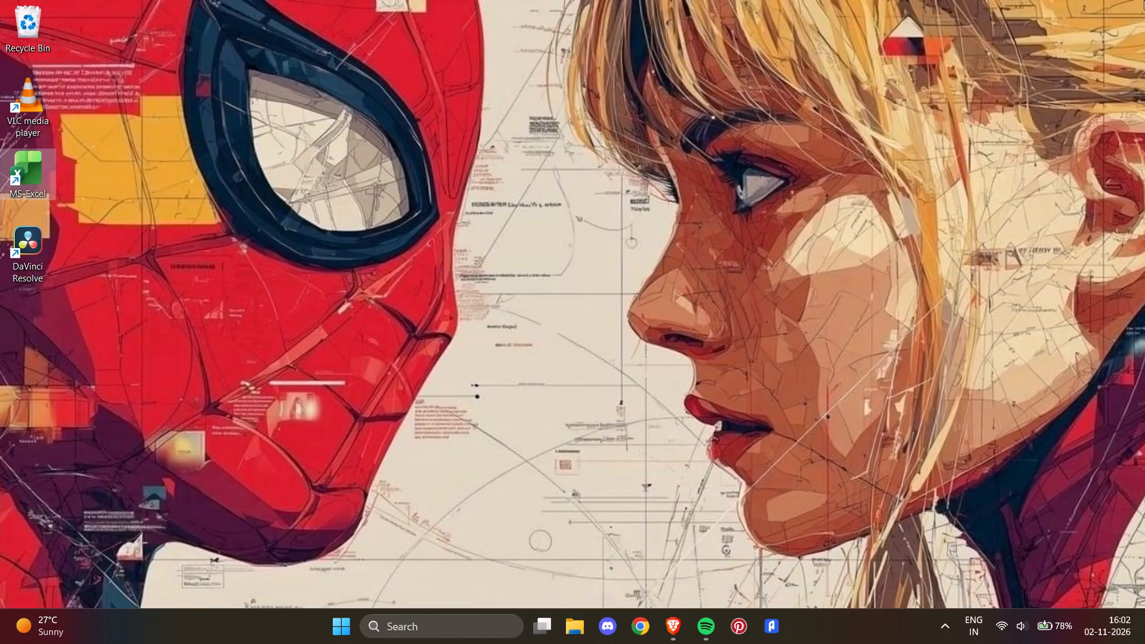